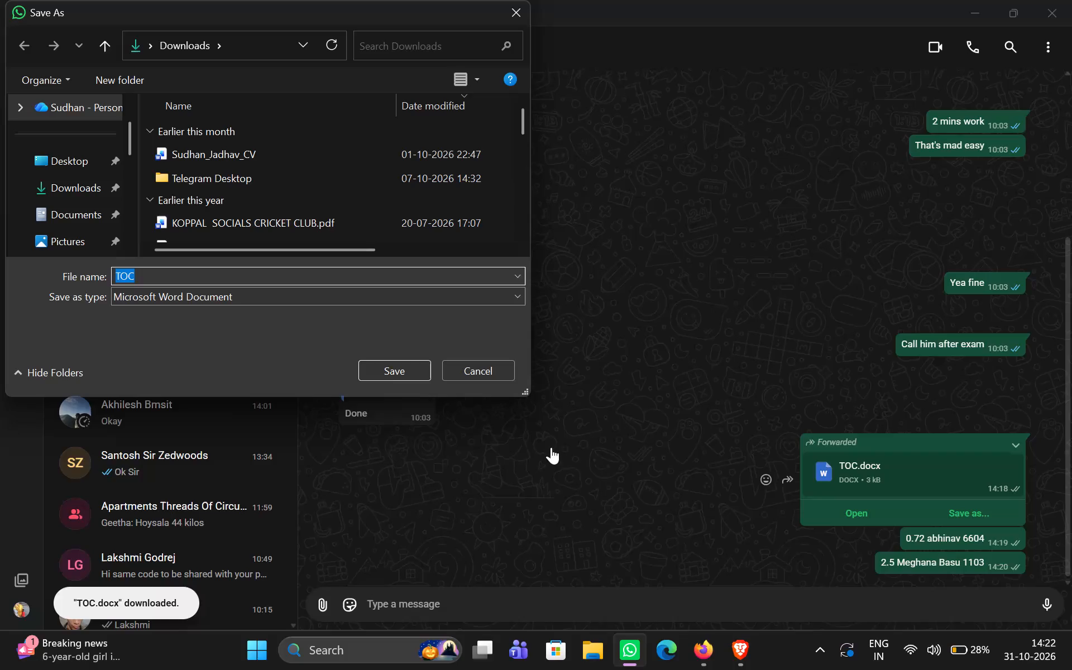
Name the forwarded TOC Word document "Prestige Monte Carlo" for saving in the Downloads folder.
left_click(350, 283)
key("BackSpace")
key("BackSpace")
key("BackSpace")
key("BackSpace")
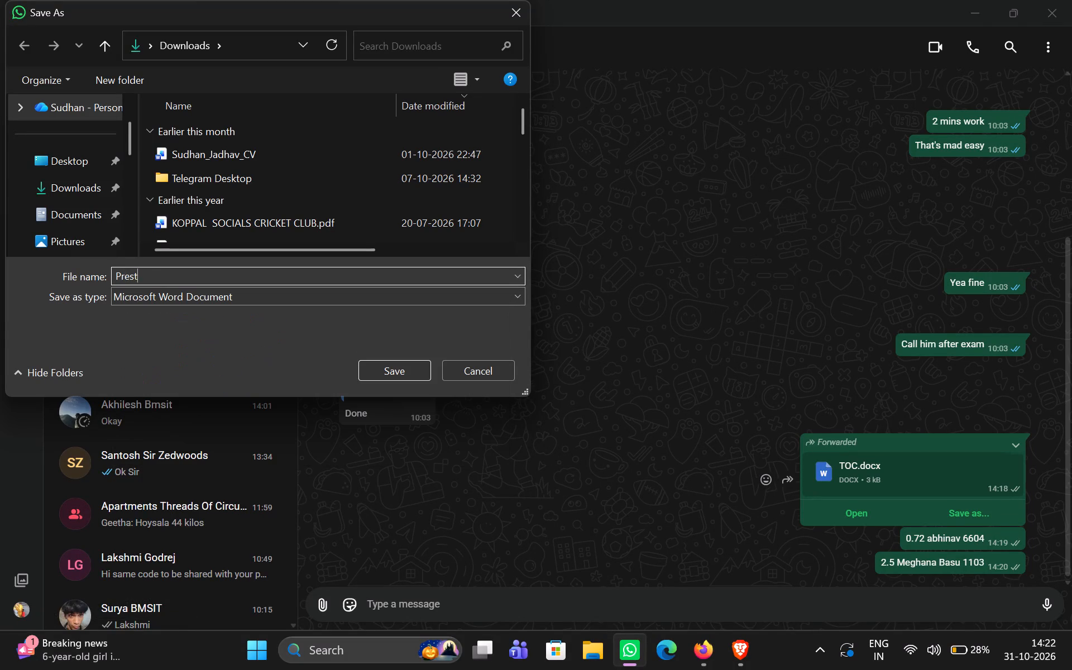
key("backslash")
key("BackSpace")
key("BackSpace")
key("BackSpace")
key("BackSpace")
key("BackSpace")
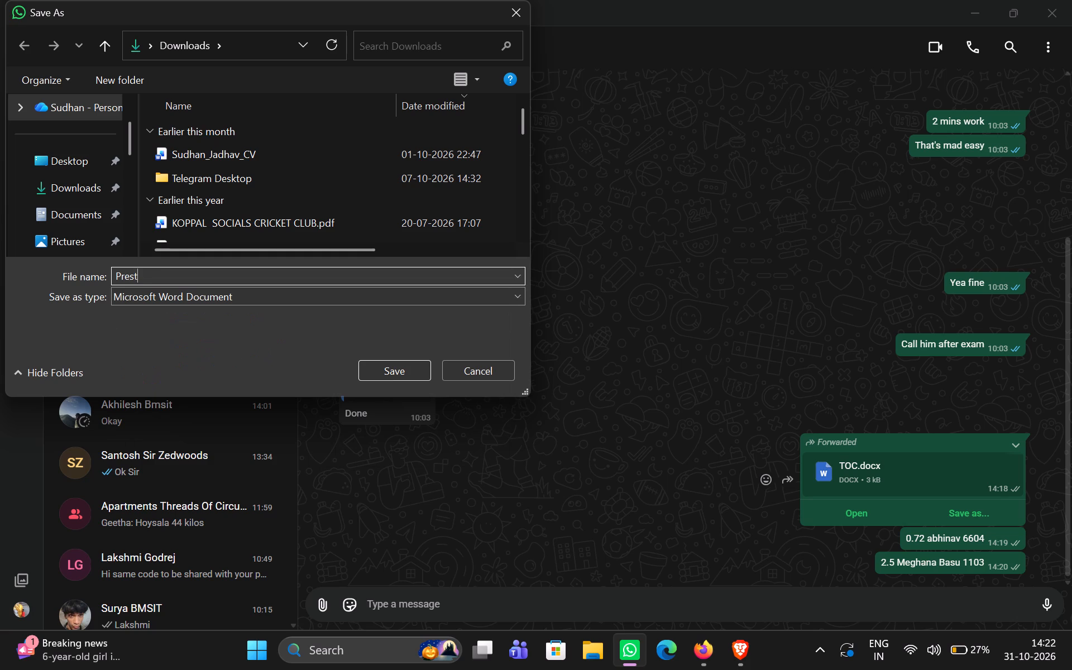
key("BackSpace")
key("BackSpace")
key("BackSpace")
key("BackSpace")
key("BackSpace")
key("BackSpace")
key("BackSpace")
key("BackSpace")
key("BackSpace")
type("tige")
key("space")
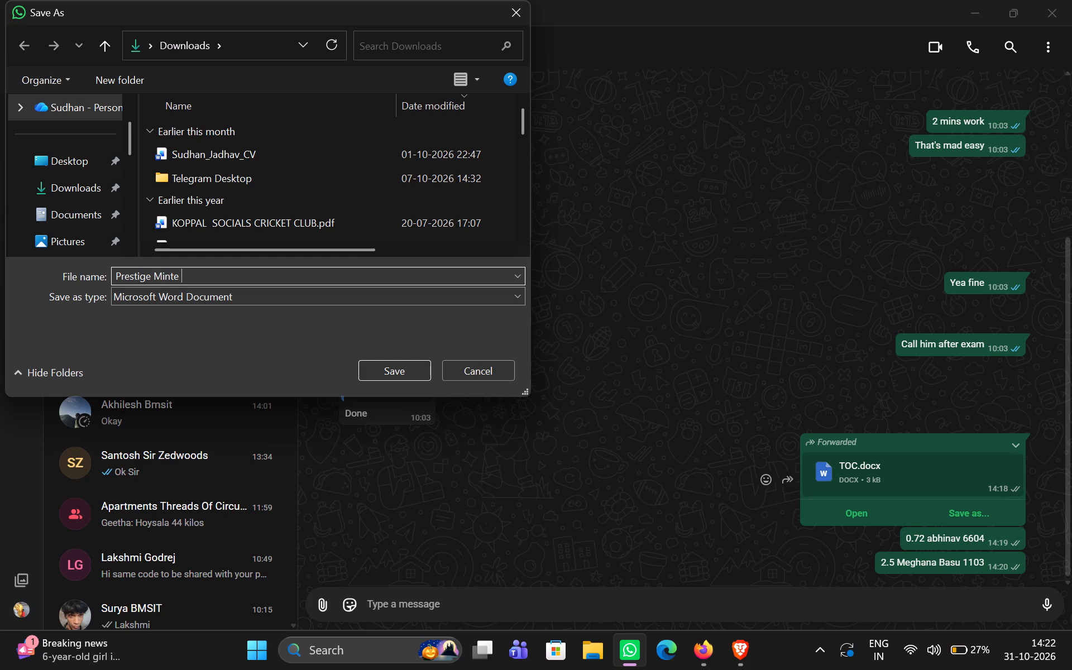
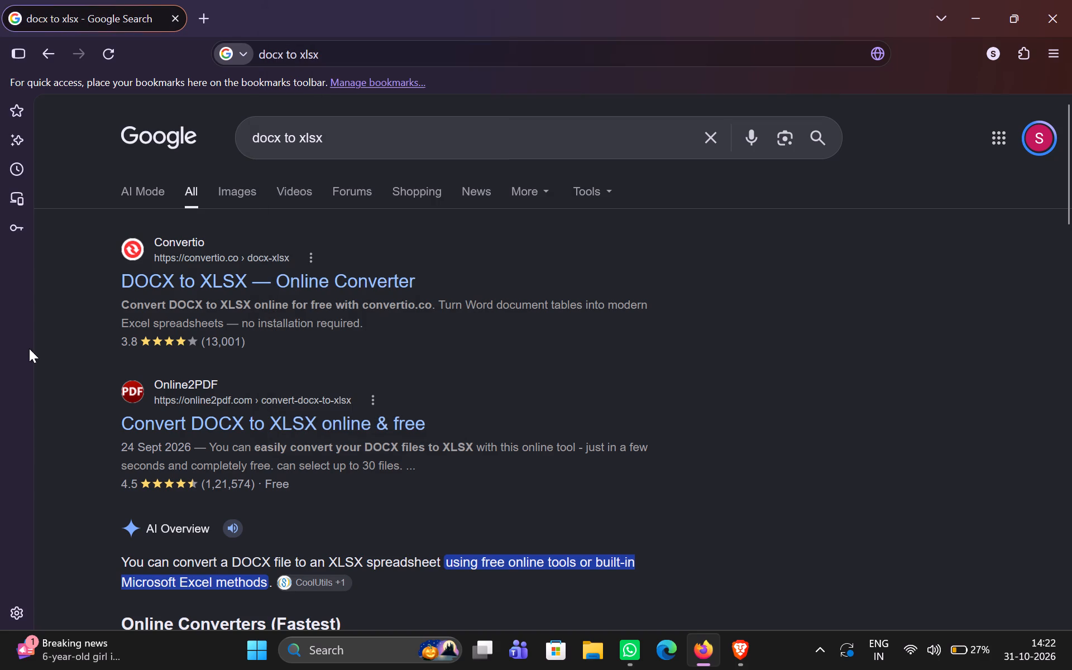
scroll(29, 348, "down", 3)
scroll(234, 429, "down", 2)
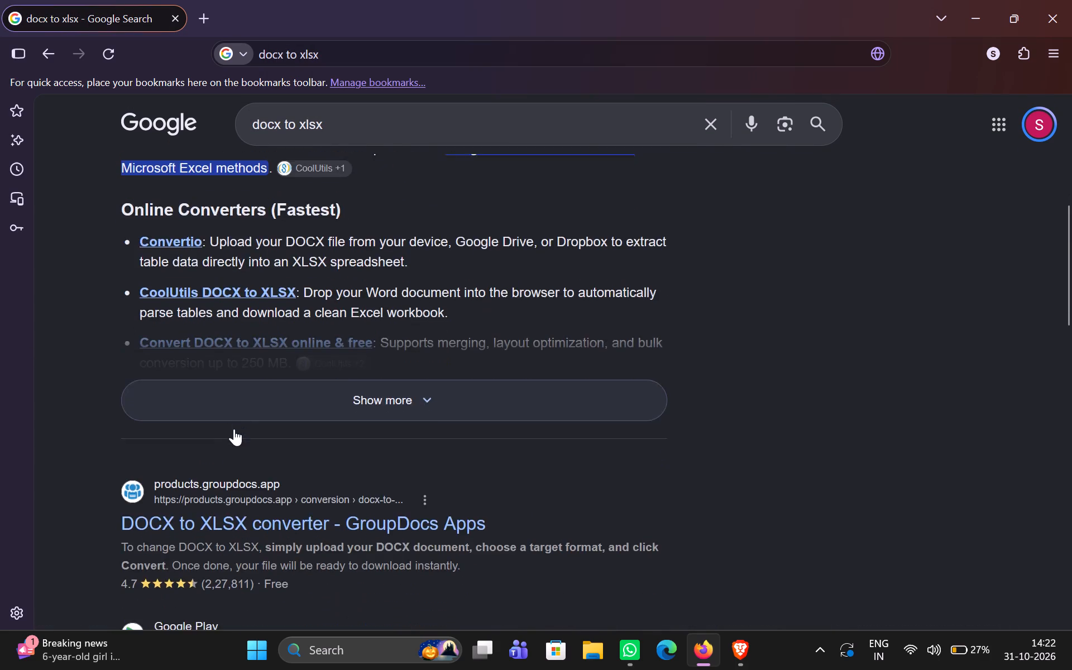
scroll(234, 429, "down", 3)
scroll(234, 429, "up", 2)
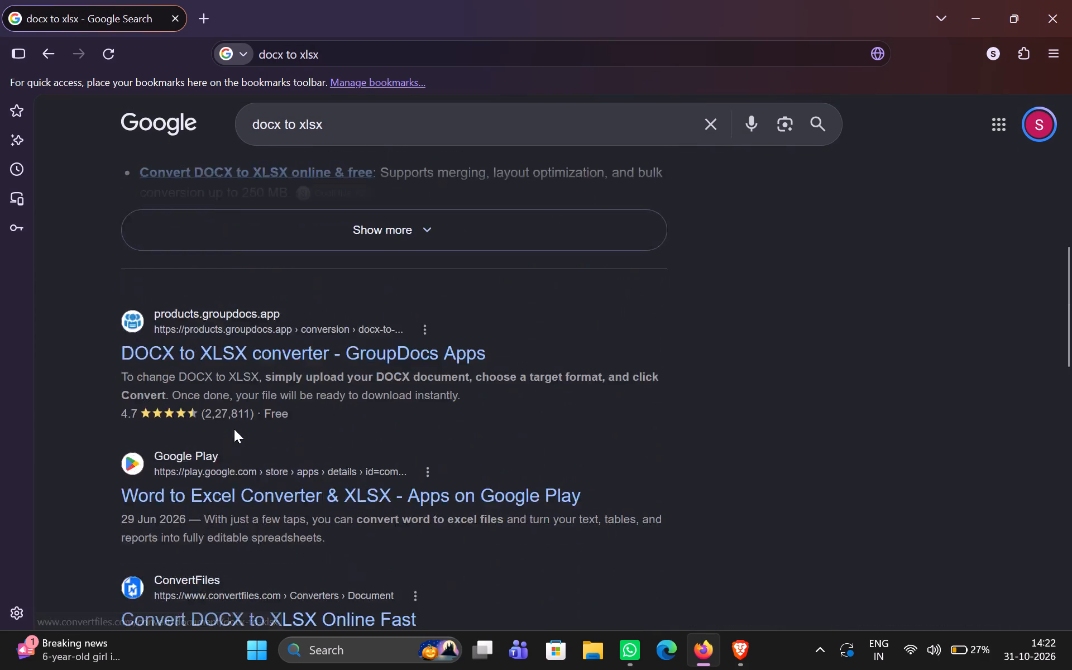
scroll(234, 429, "up", 2)
scroll(234, 429, "down", 4)
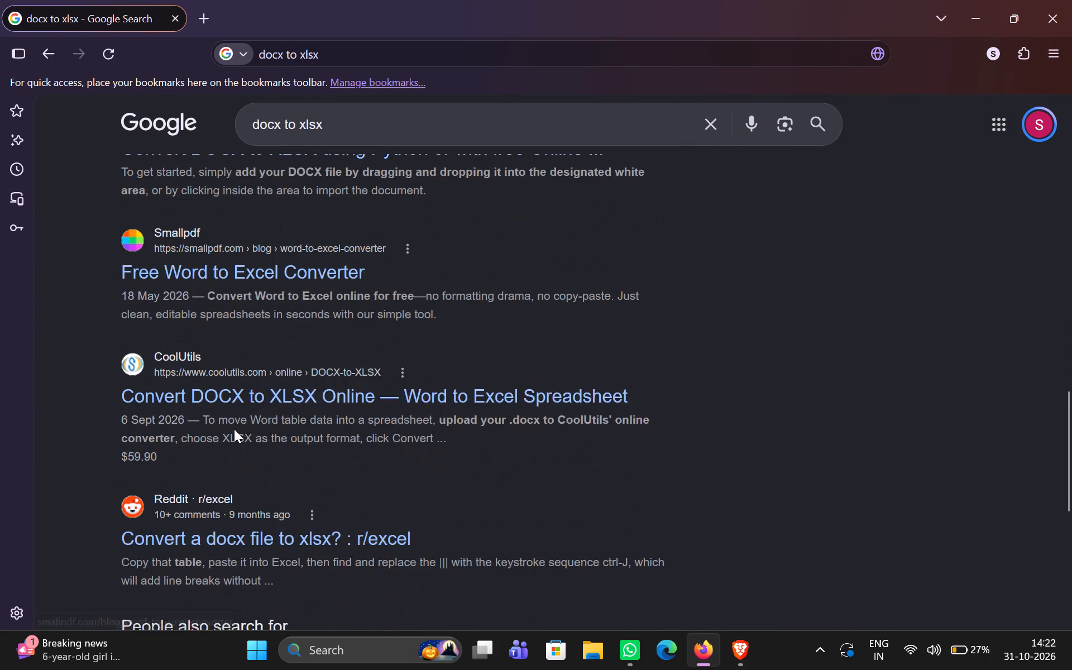
scroll(234, 429, "down", 1)
Refine the web search to "docx to xlsx ilovepdf" using the suggested query.
left_click(396, 131)
key("space")
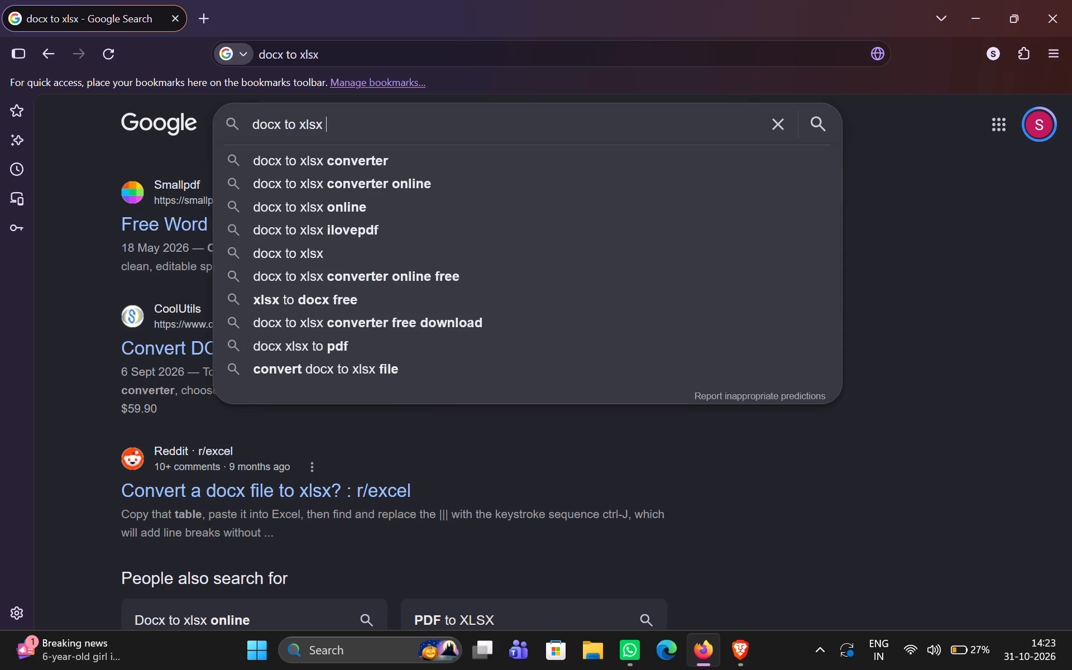
key("Down")
key("Down")
key("Down")
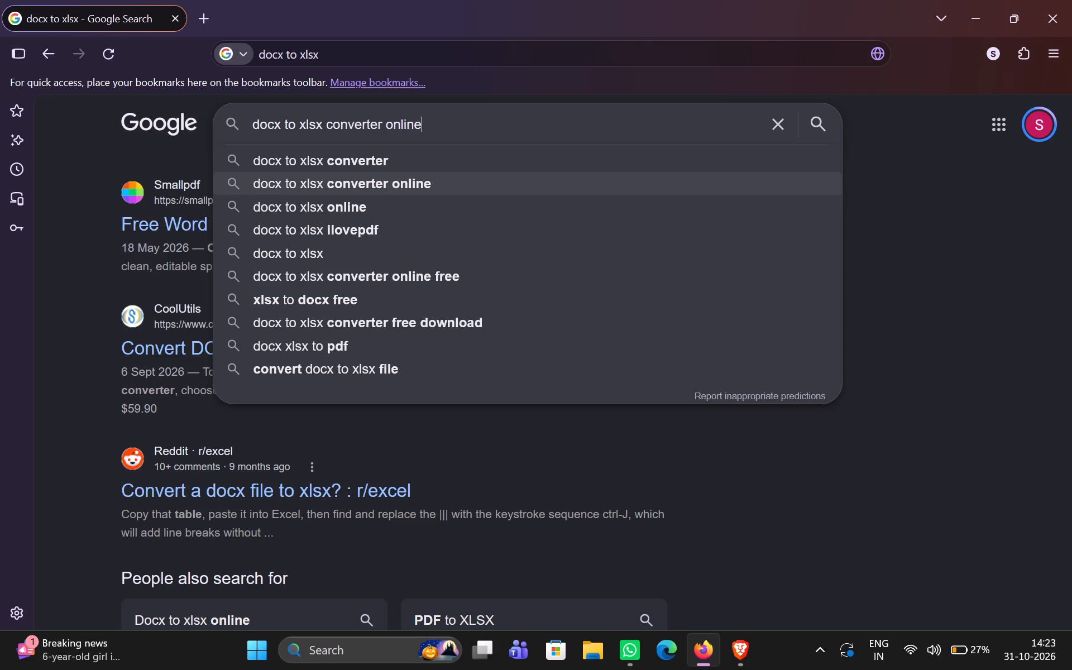
key("Down")
key("Return")
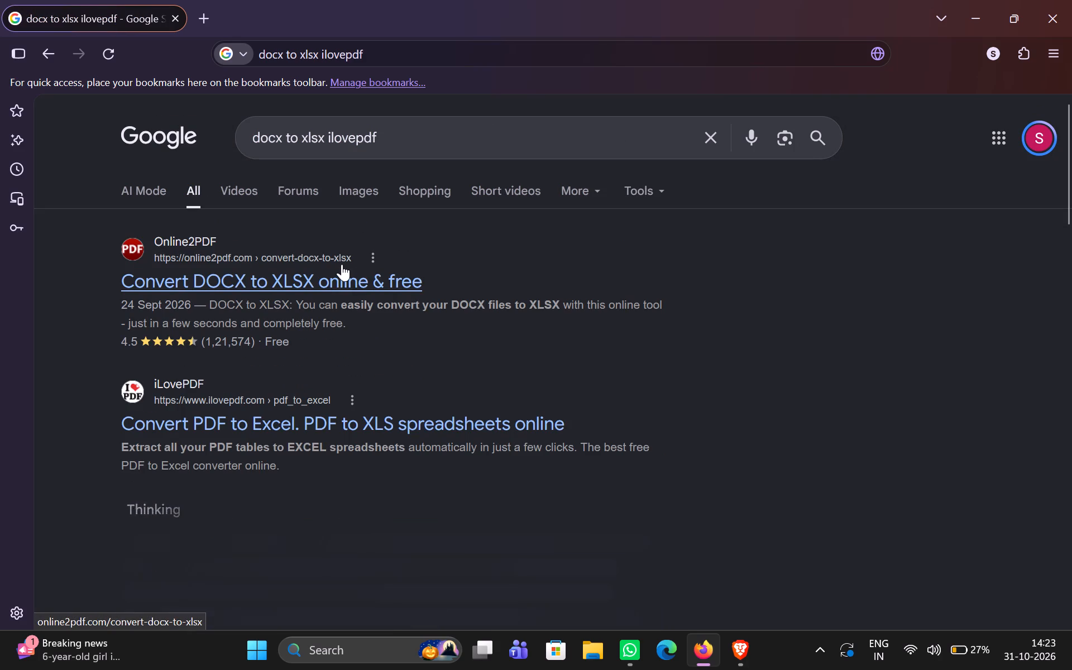
Open iLovePDF's PDF to Excel converter page from the search results.
left_click(296, 427)
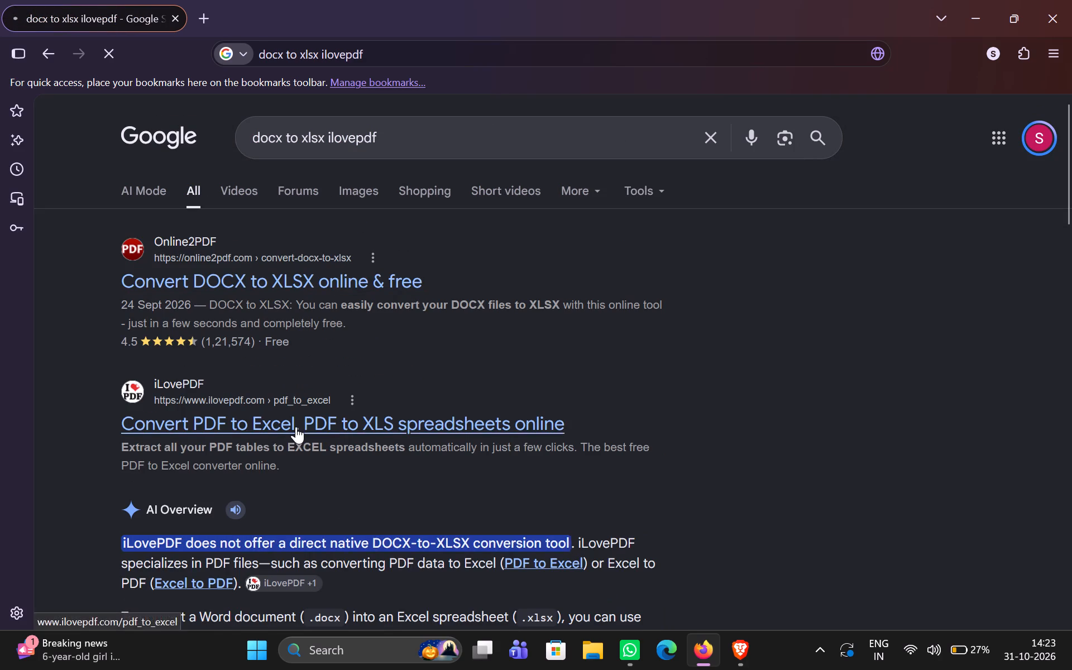
Start choosing a file for the converter and look through the Downloads, Desktop and Home folders for the document to convert.
left_click(527, 338)
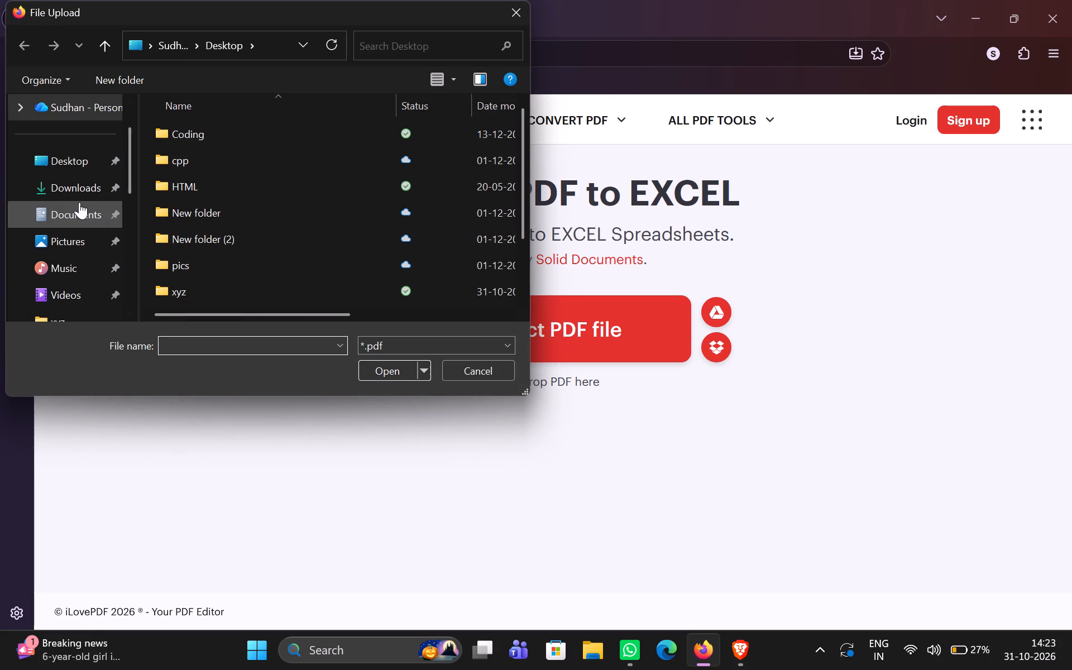
left_click(82, 195)
scroll(203, 192, "down", 1)
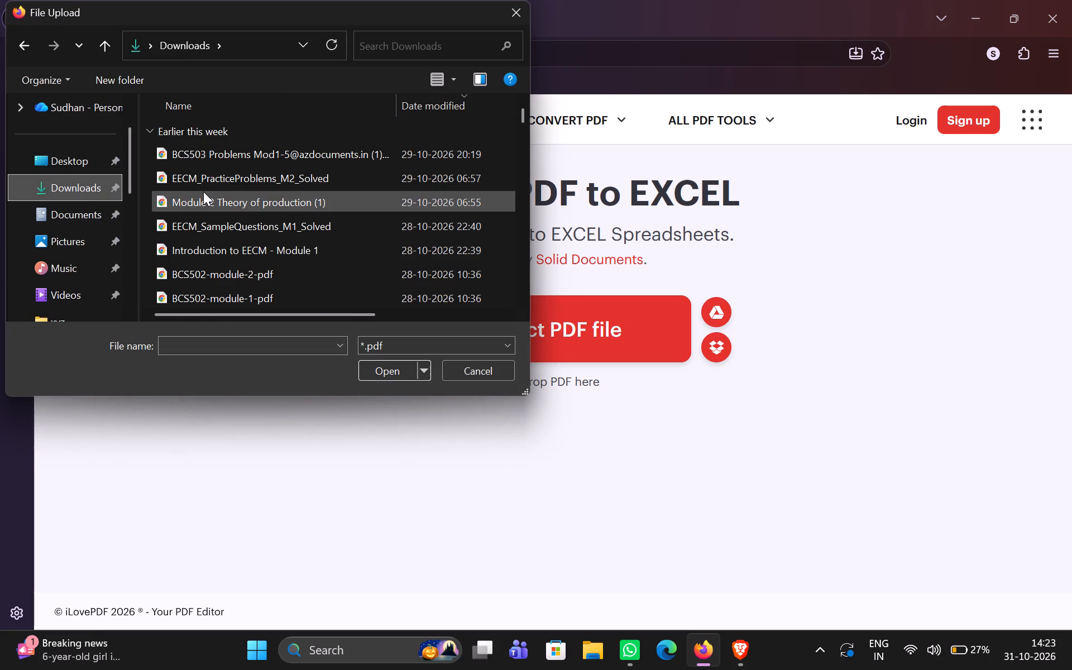
left_click(78, 165)
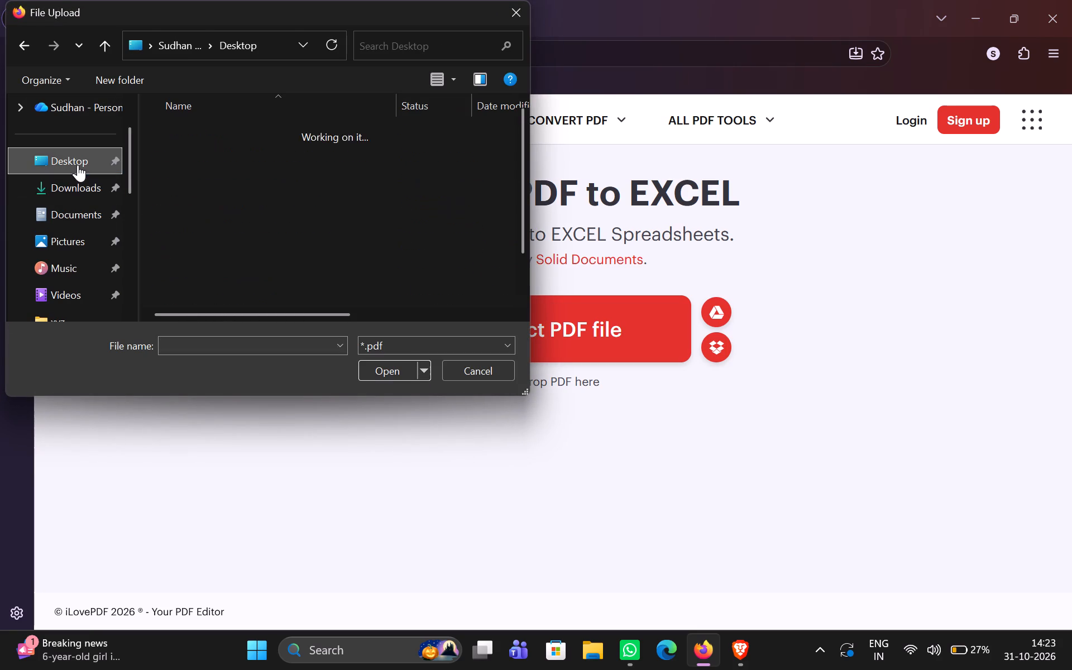
scroll(178, 189, "down", 3)
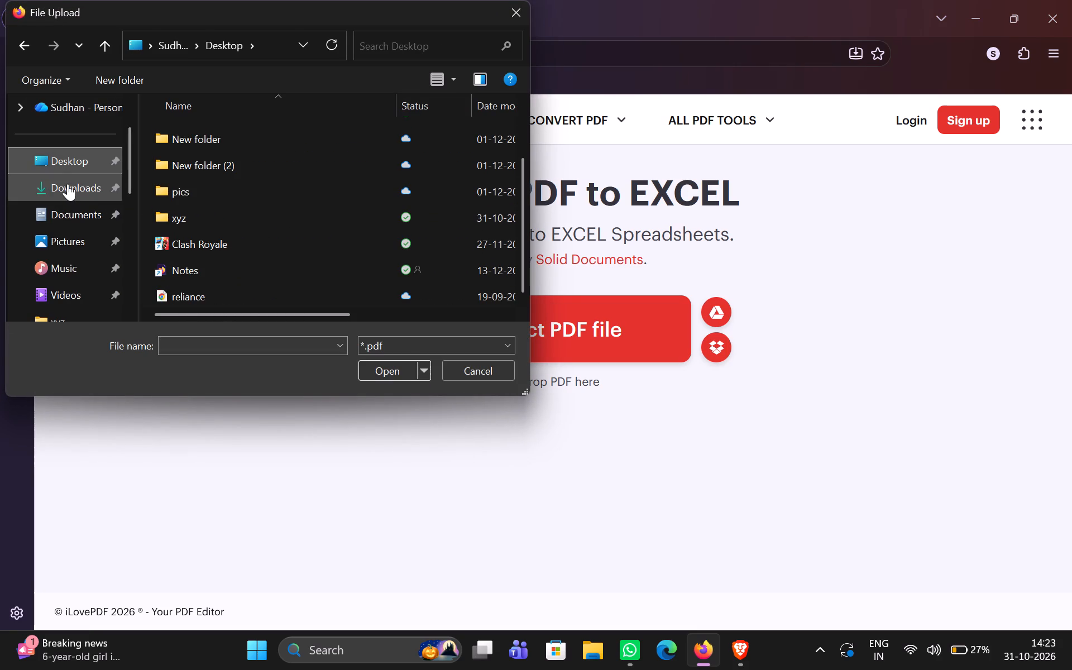
left_click(68, 184)
scroll(194, 190, "down", 1)
scroll(194, 190, "up", 5)
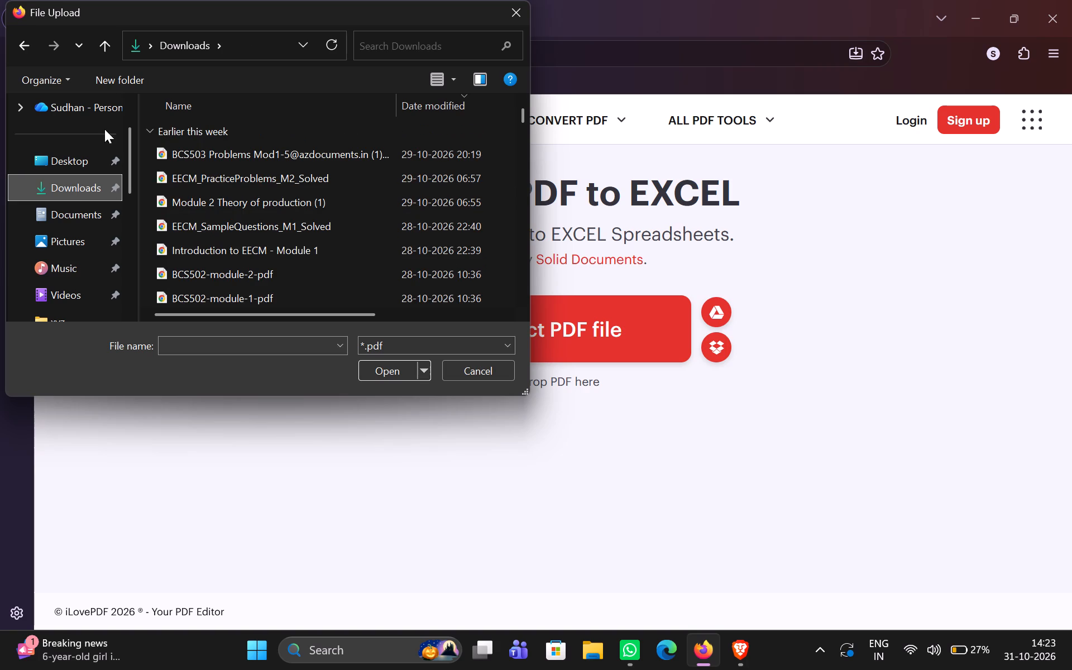
scroll(76, 101, "up", 1)
left_click(74, 108)
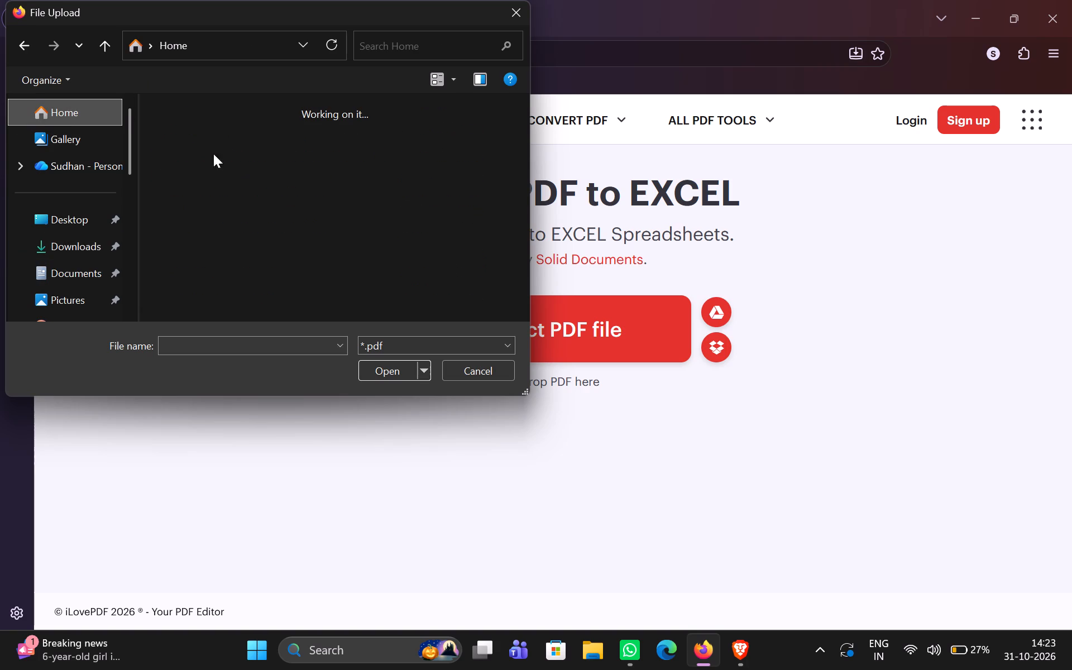
scroll(277, 190, "down", 2)
scroll(277, 190, "up", 1)
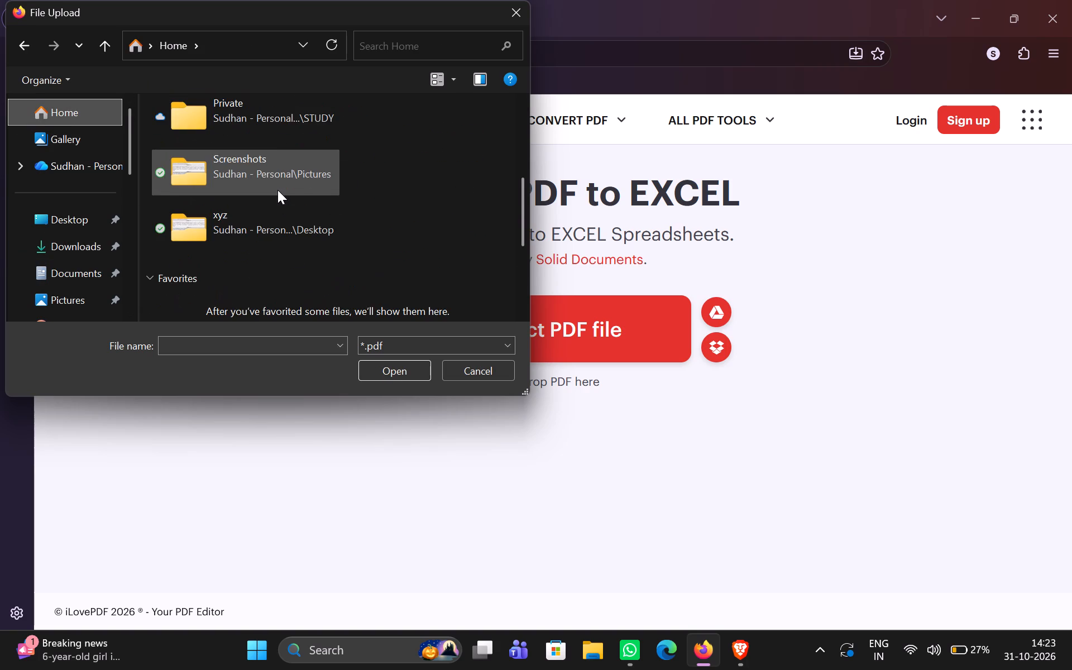
scroll(277, 190, "down", 1)
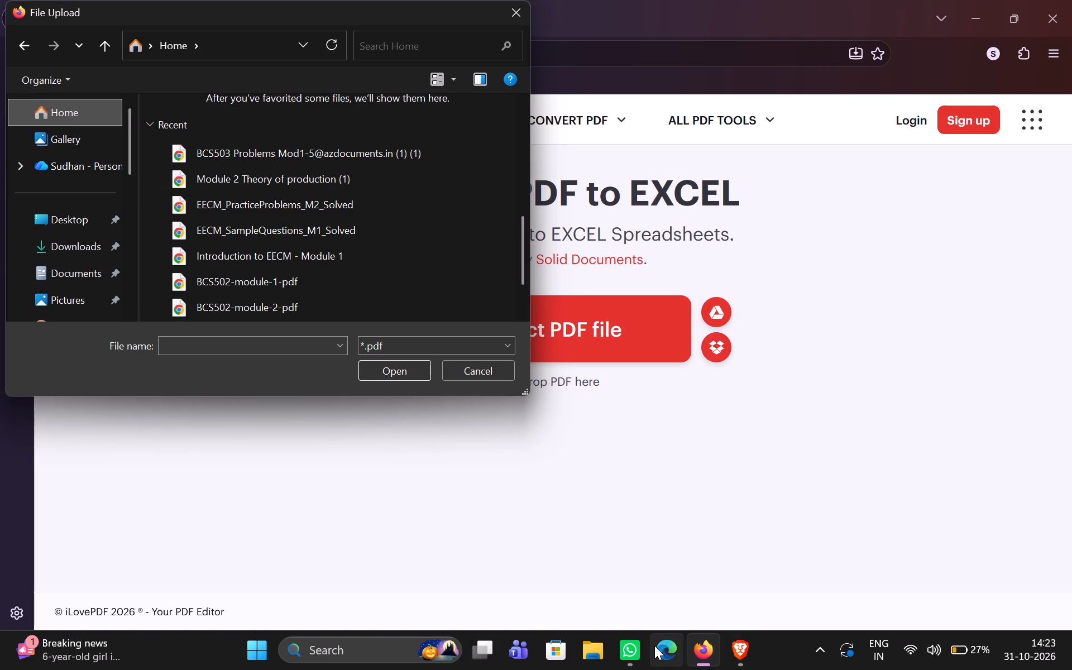
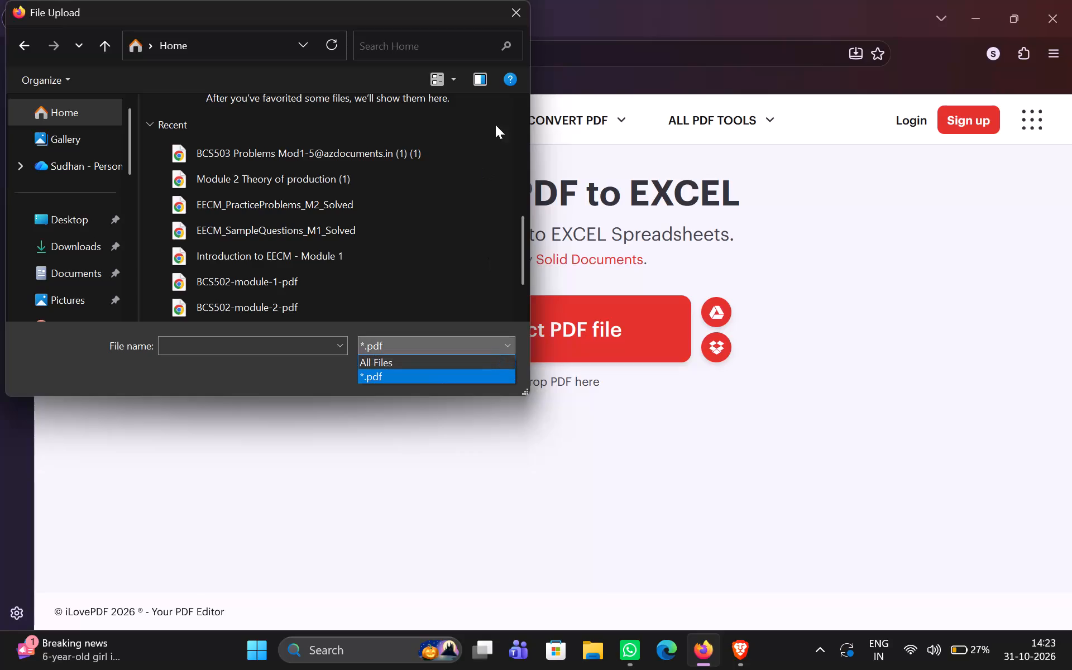
Abandon the iLovePDF file selection and return to the "docx to xlsx" search results.
left_click(514, 22)
left_click(506, 31)
left_click(507, 30)
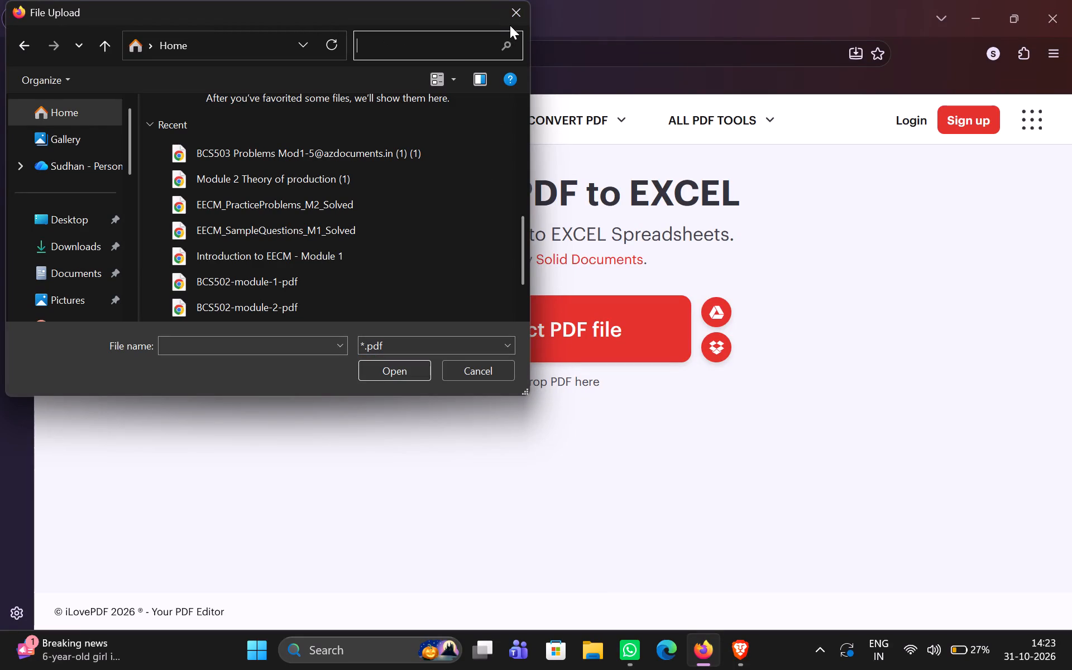
left_click(510, 25)
left_click(513, 22)
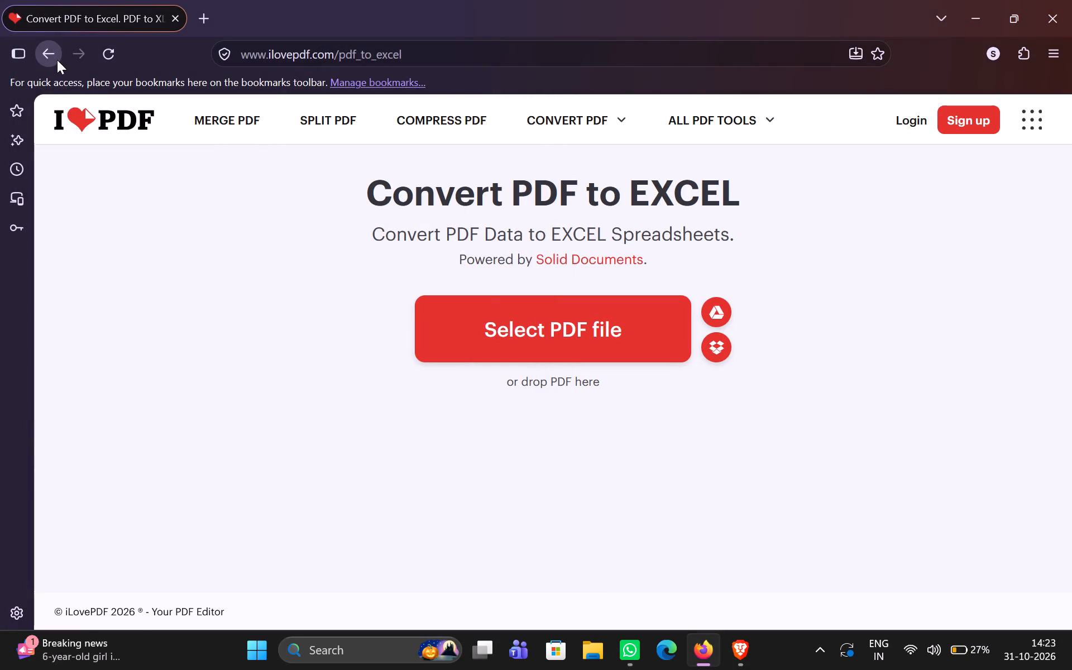
left_click(57, 60)
left_click(57, 60)
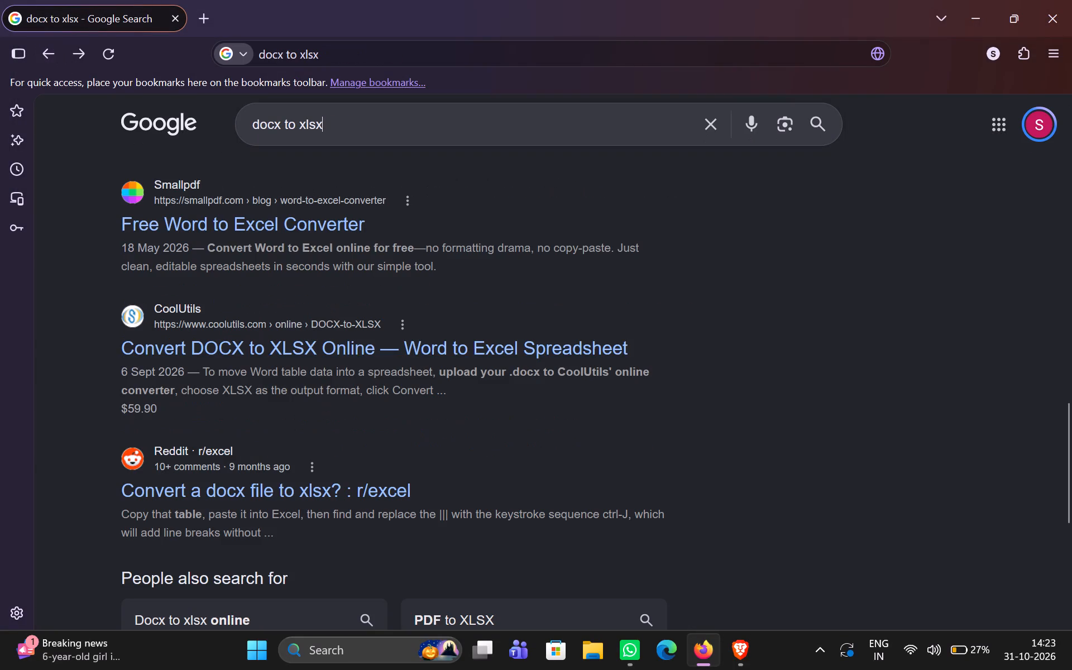
Open Smallpdf's Free Word to Excel Converter page from the search results.
left_click(296, 226)
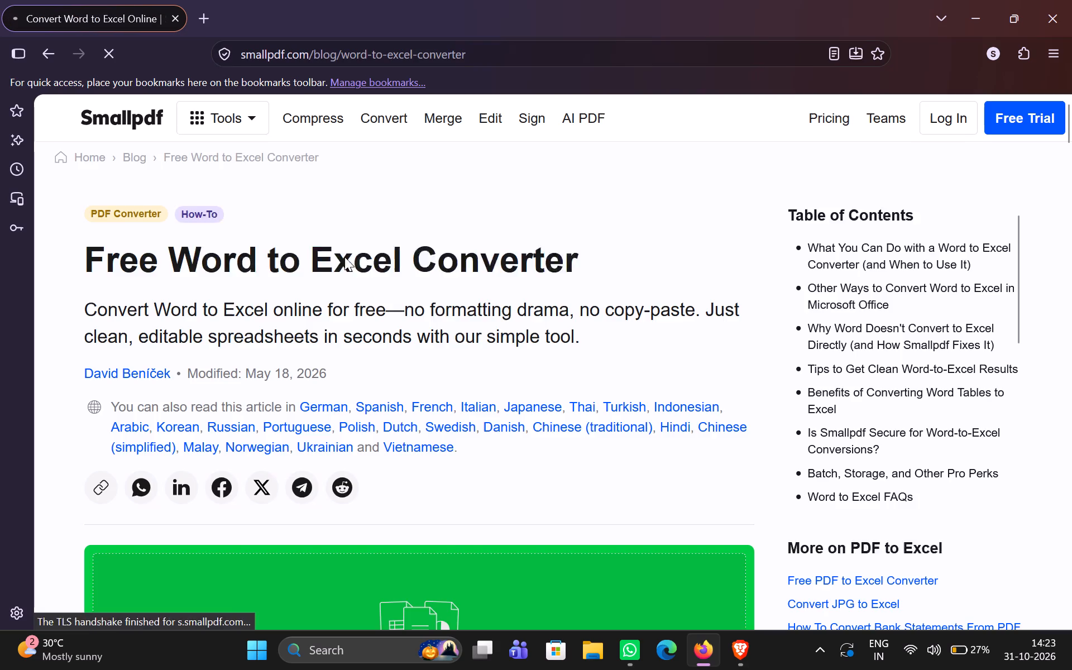
Upload the Prestige Monte Carlo document from the Downloads folder to Smallpdf's Word to Excel converter.
scroll(599, 331, "down", 3)
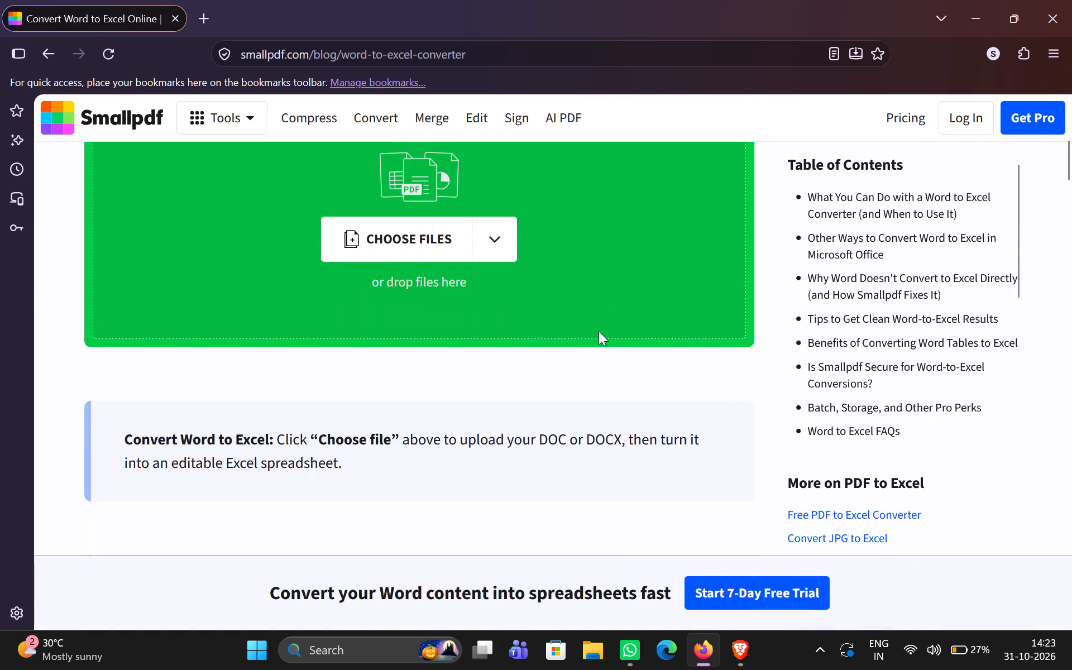
left_click(436, 205)
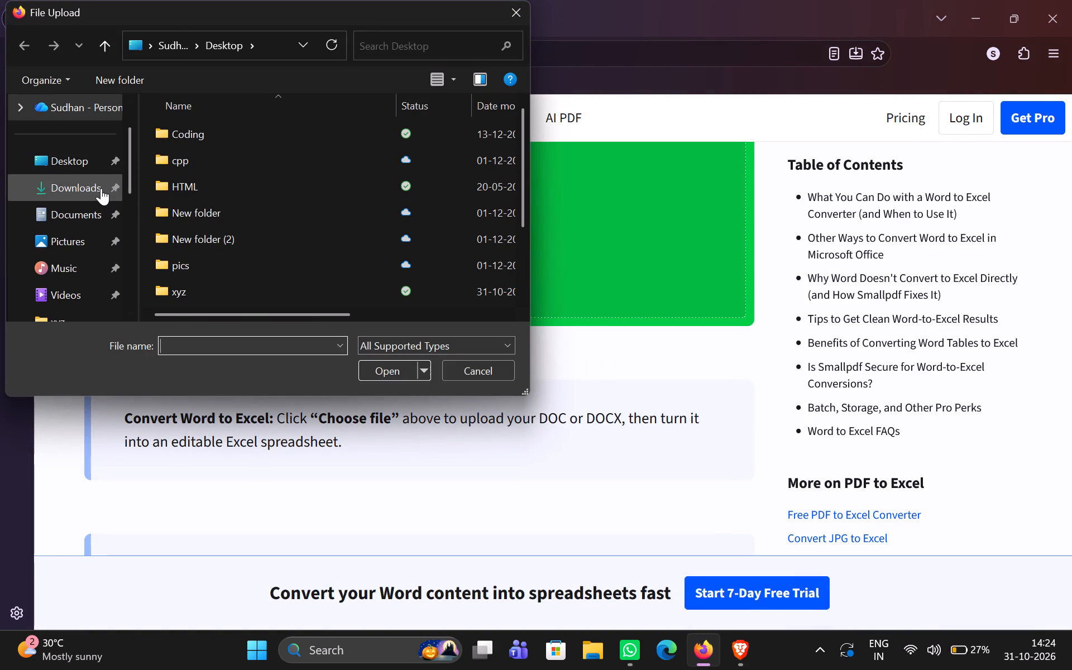
left_click(101, 188)
left_click(271, 155)
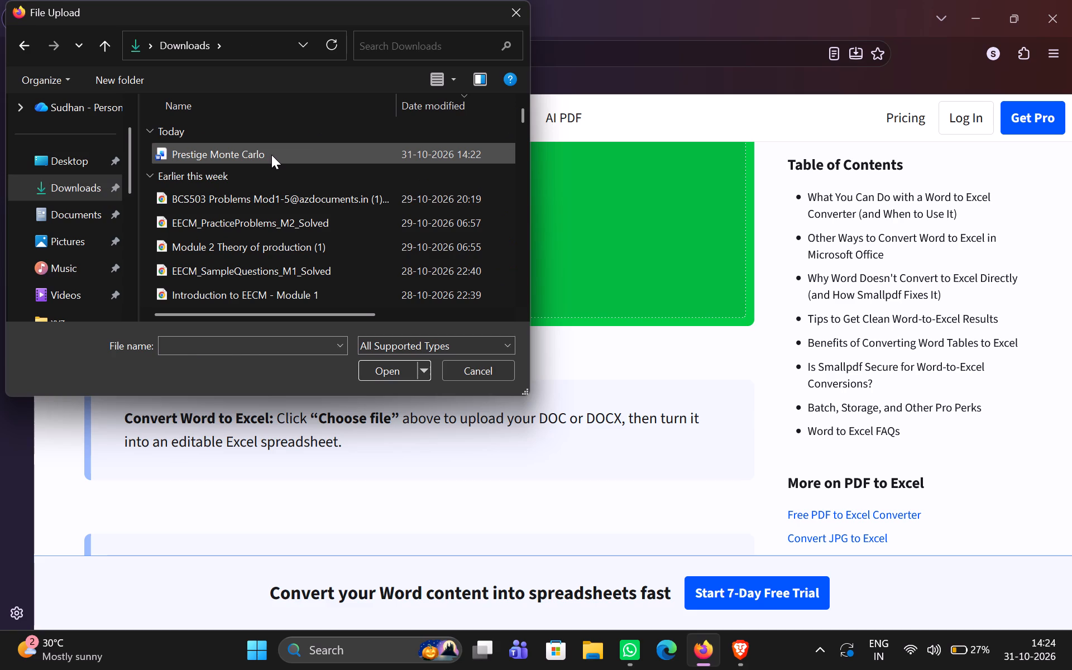
left_click(381, 373)
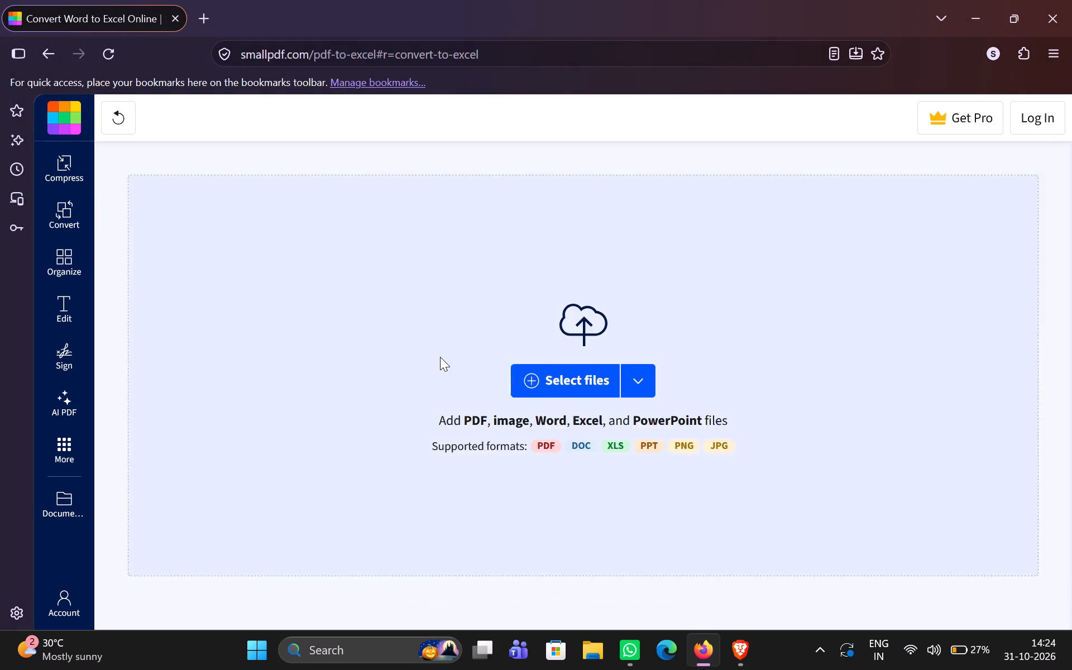
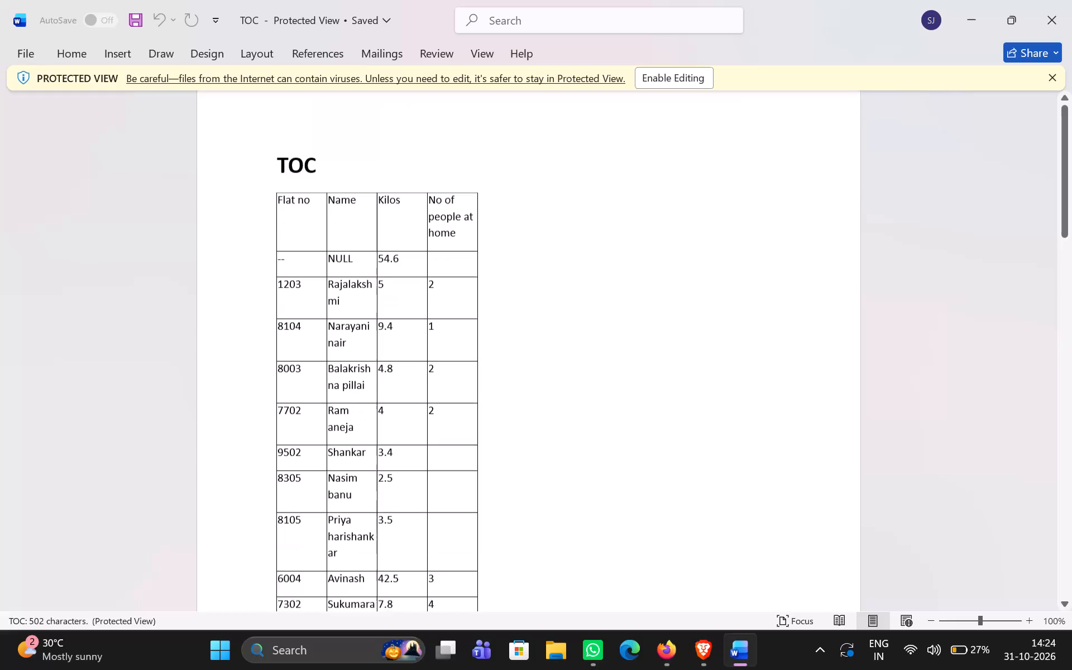
Copy the entire contents of the TOC Word document, including its heading and table.
scroll(608, 341, "down", 1)
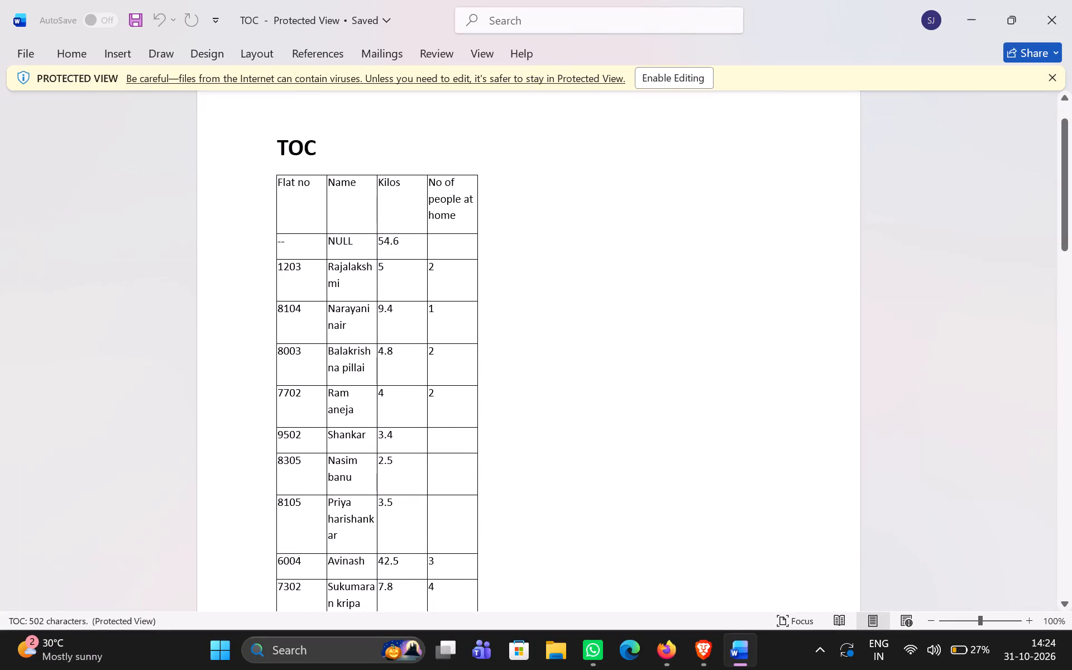
scroll(379, 232, "down", 2)
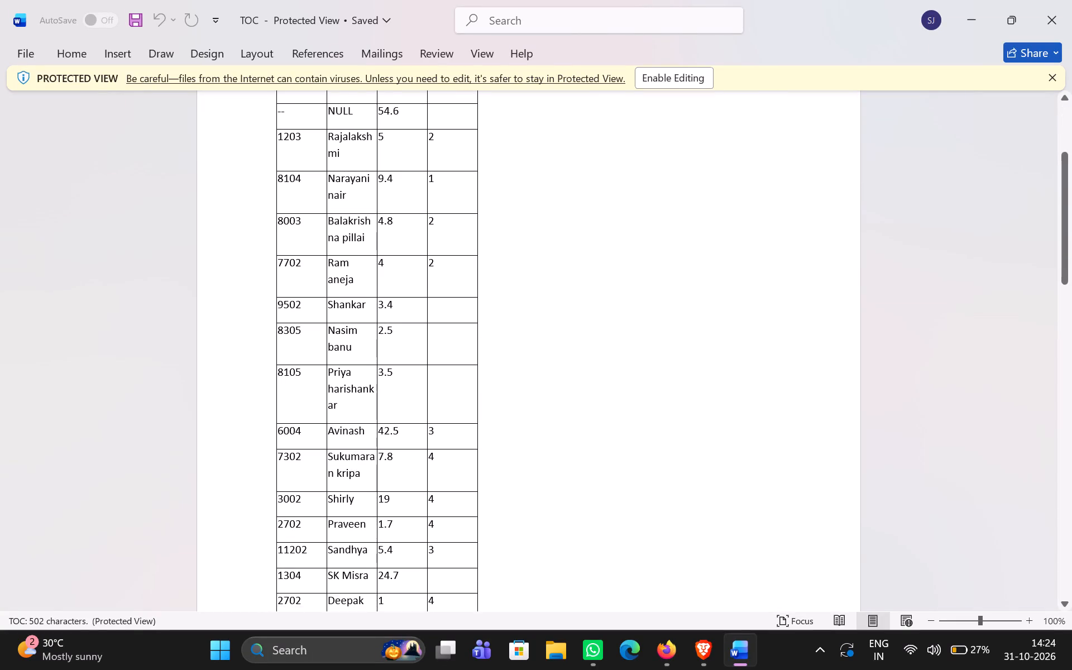
scroll(379, 232, "down", 3)
scroll(379, 232, "up", 2)
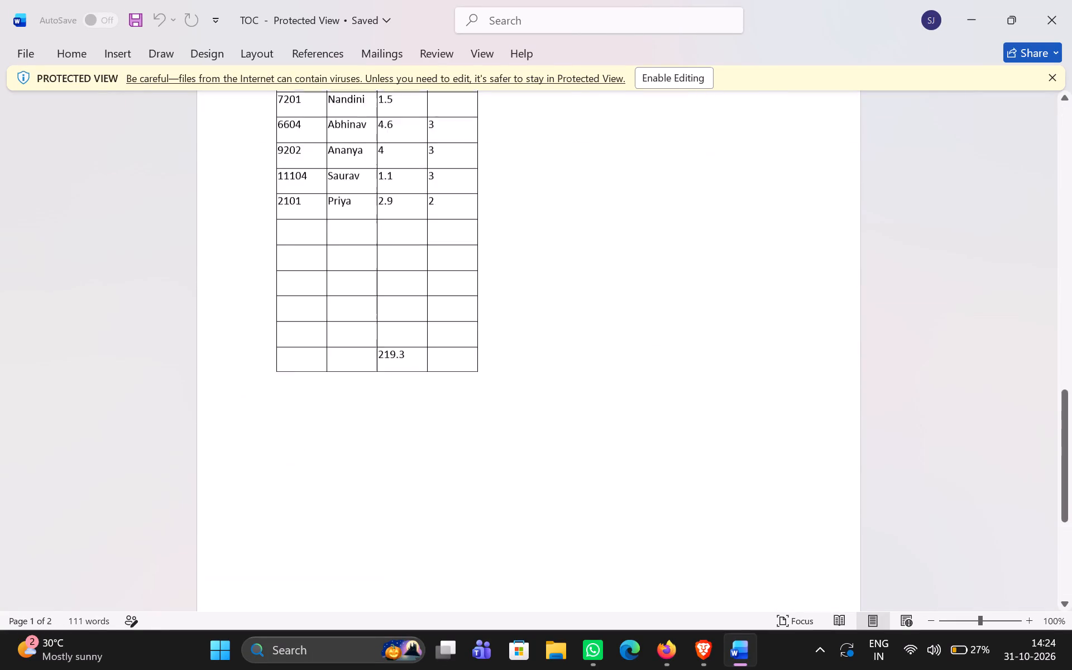
scroll(379, 232, "up", 1)
key("ctrl+a")
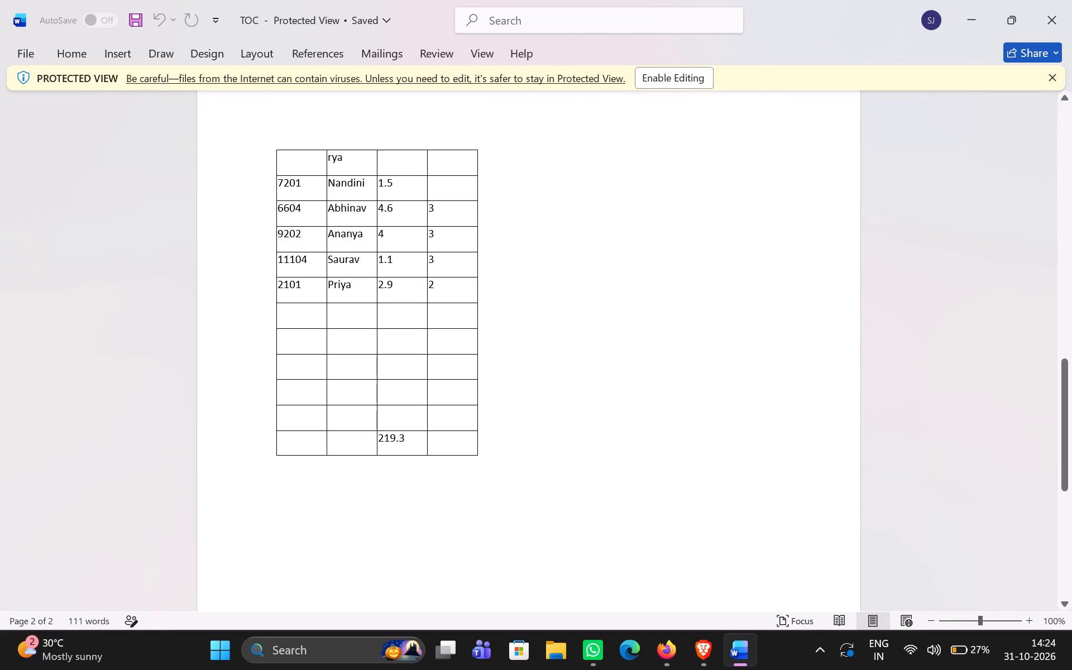
key("ctrl+c")
key("ctrl+c")
key("ctrl+c")
key("ctrl+c")
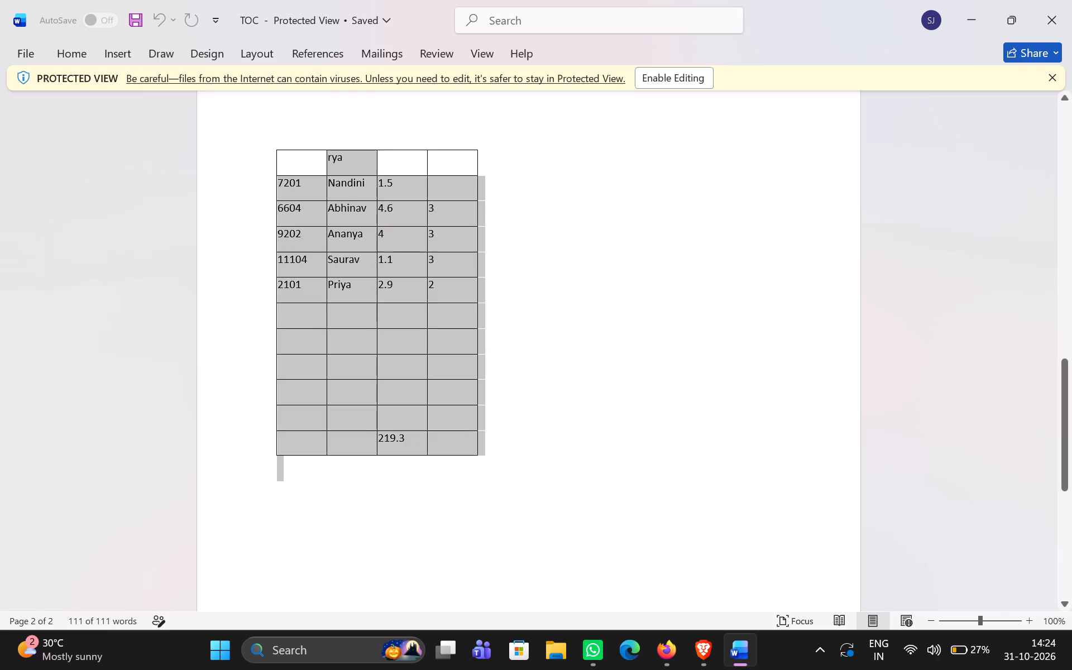
Switch to Excel by searching for it in Windows and create a blank workbook.
left_click(308, 651)
type("xl")
key("BackSpace")
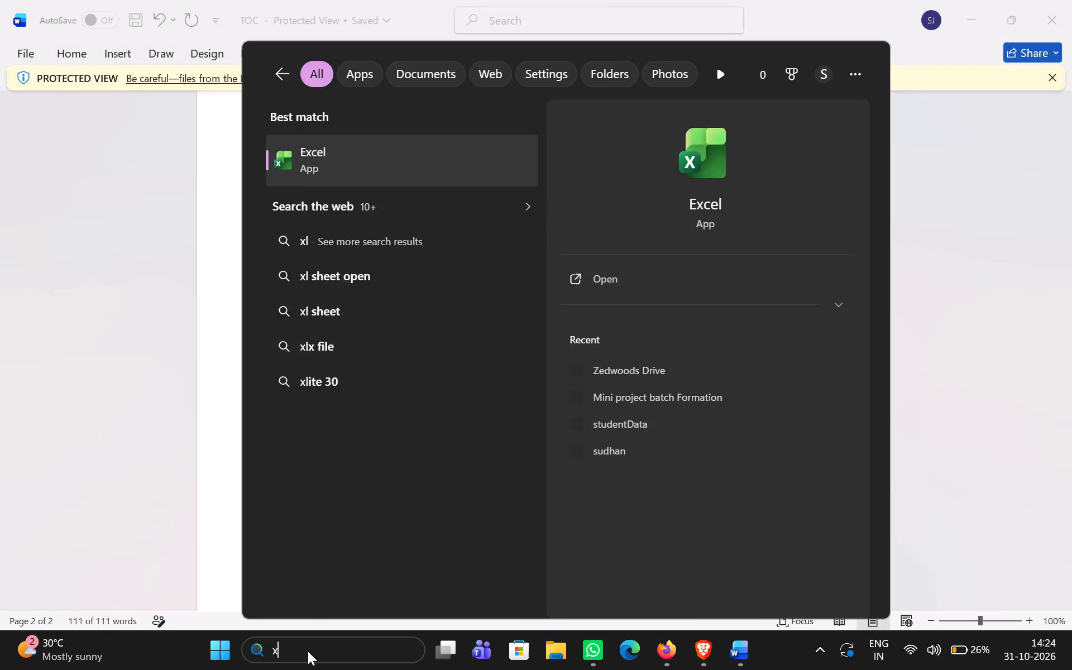
key("BackSpace")
key("BackSpace")
key("BackSpace")
type("excel")
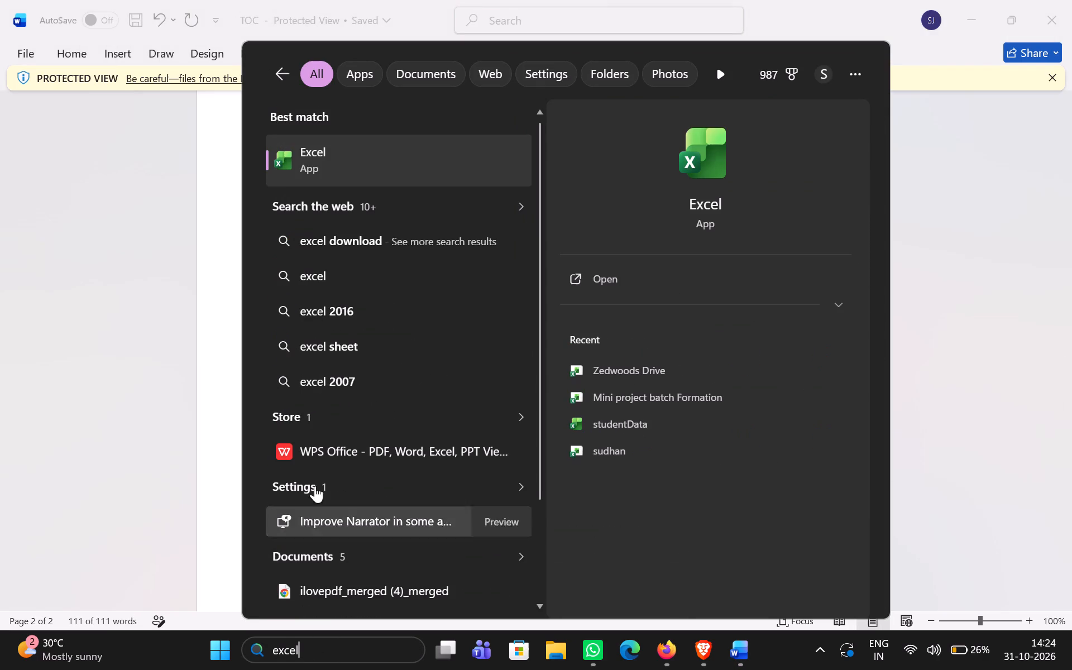
left_click(352, 181)
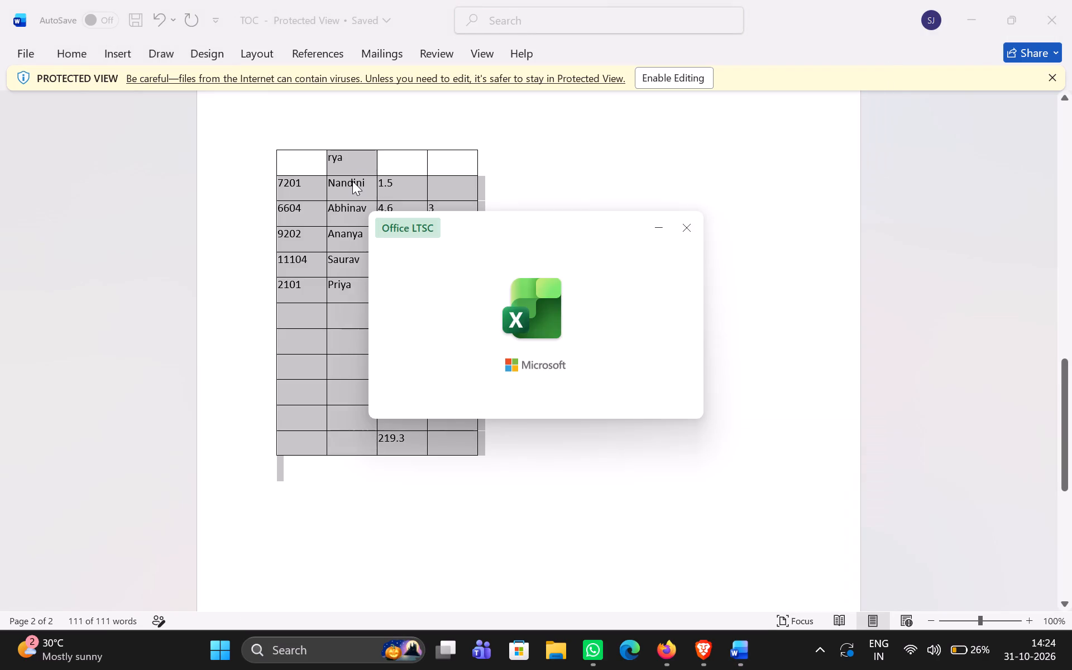
left_click(233, 148)
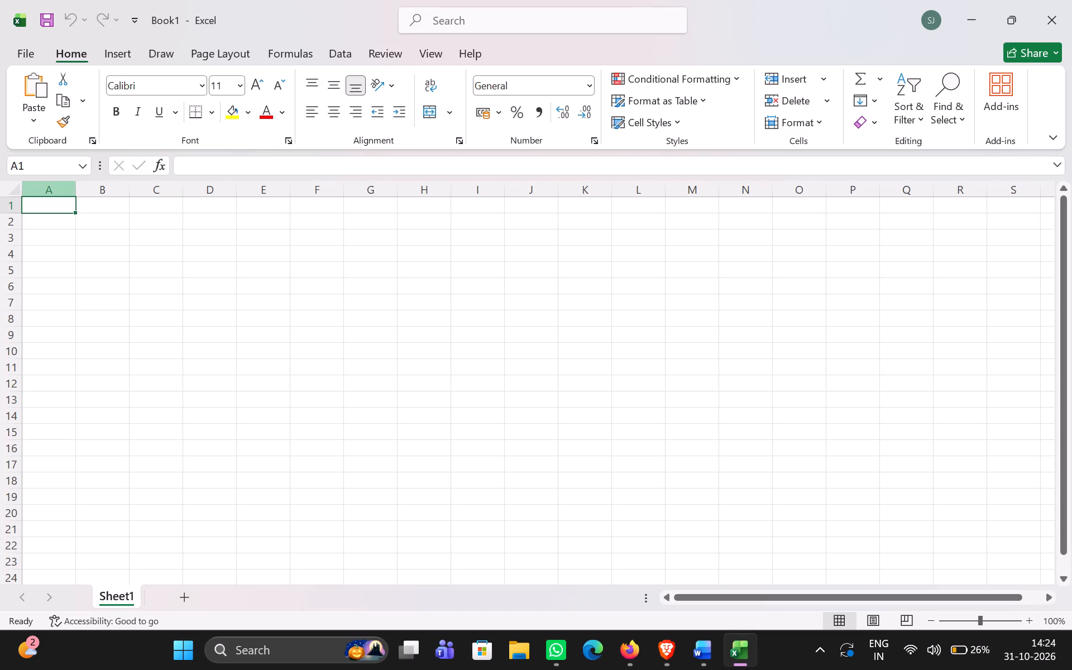
Paste the copied TOC heading and table into Sheet1 starting at cell A1.
left_click(54, 194)
left_click(76, 207)
left_click(64, 209)
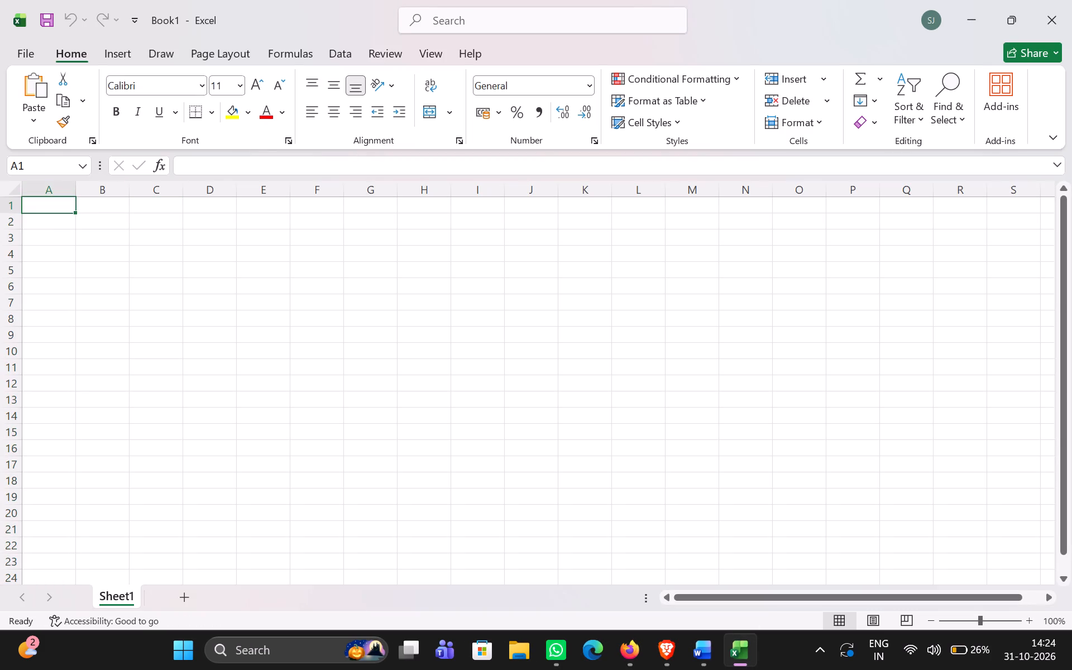
key("ctrl+v")
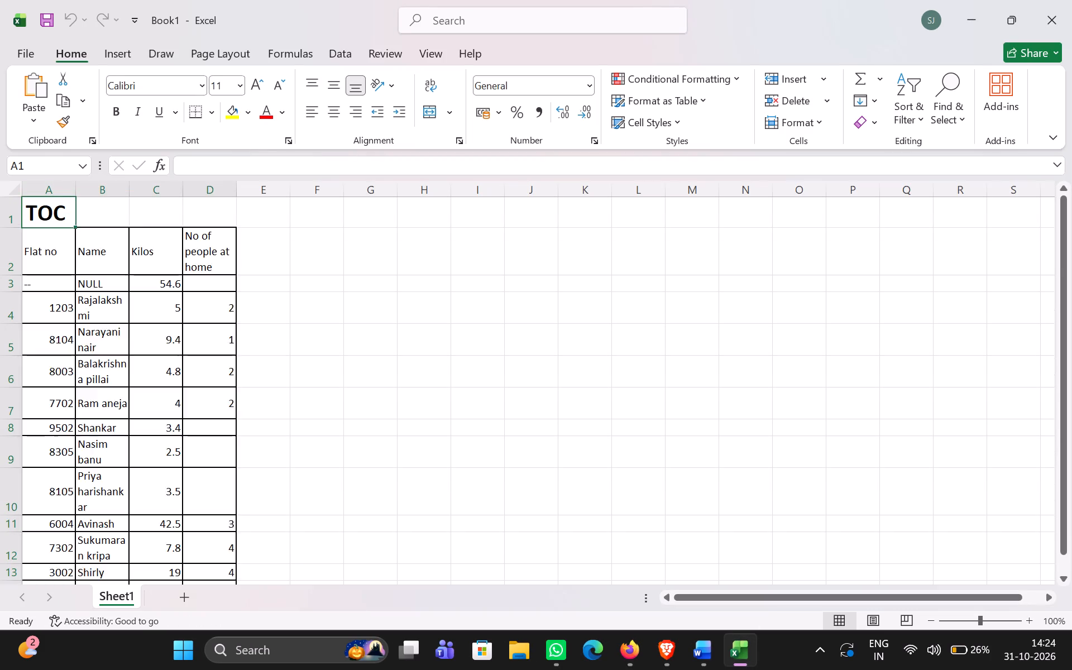
Look through the pasted table from its header row down to the last row.
left_click(327, 275)
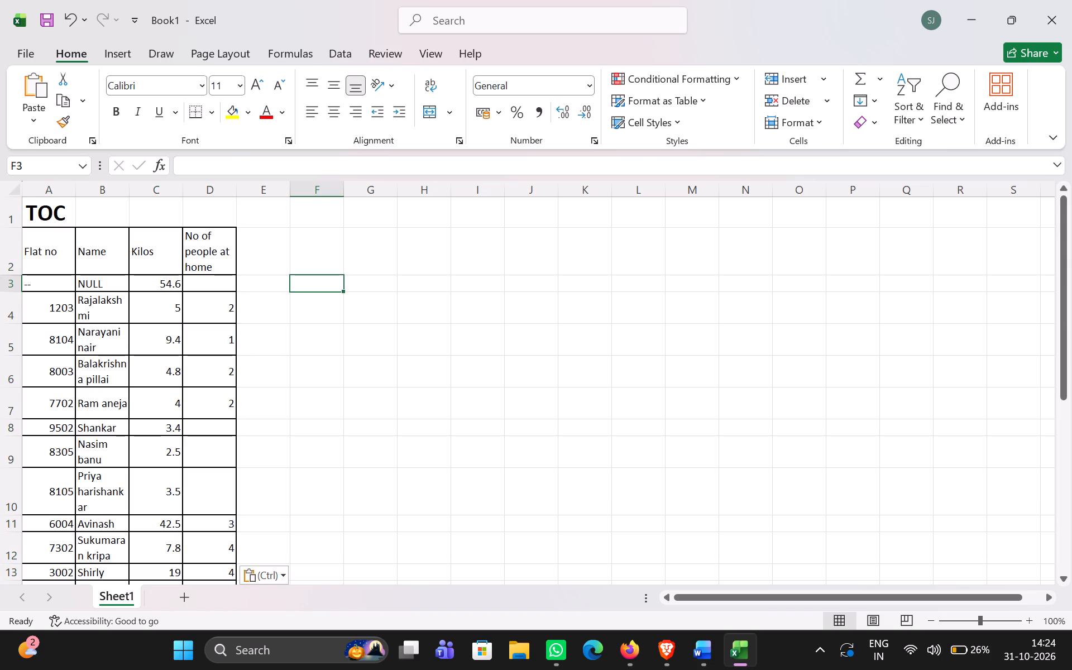
left_click(197, 255)
scroll(199, 312, "down", 1)
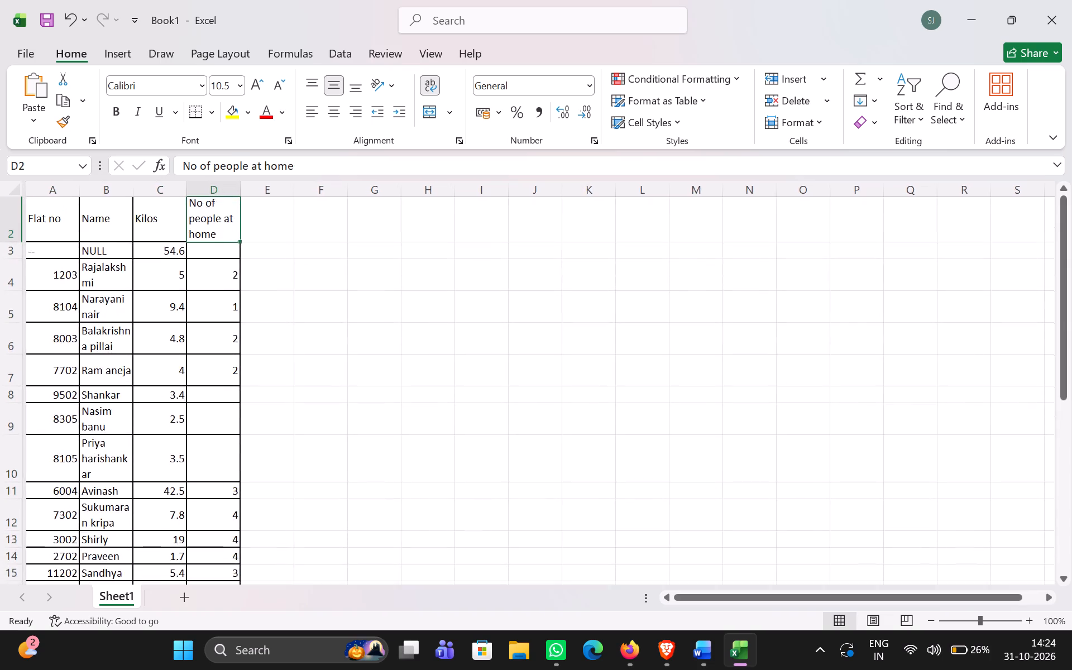
scroll(199, 312, "down", 1)
scroll(199, 312, "up", 1)
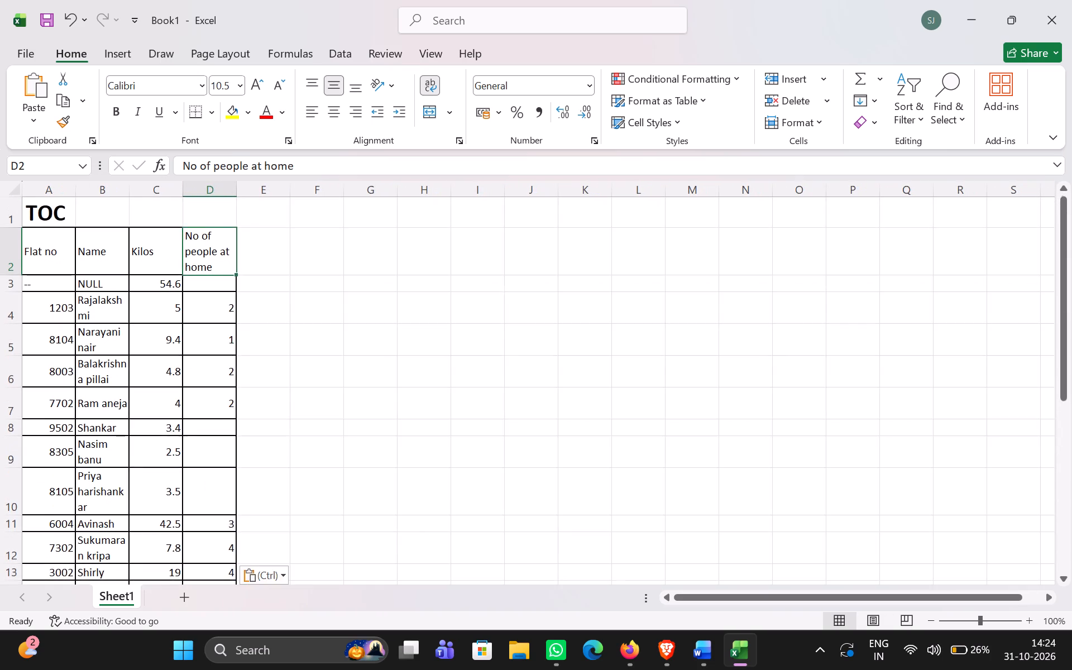
scroll(199, 312, "down", 4)
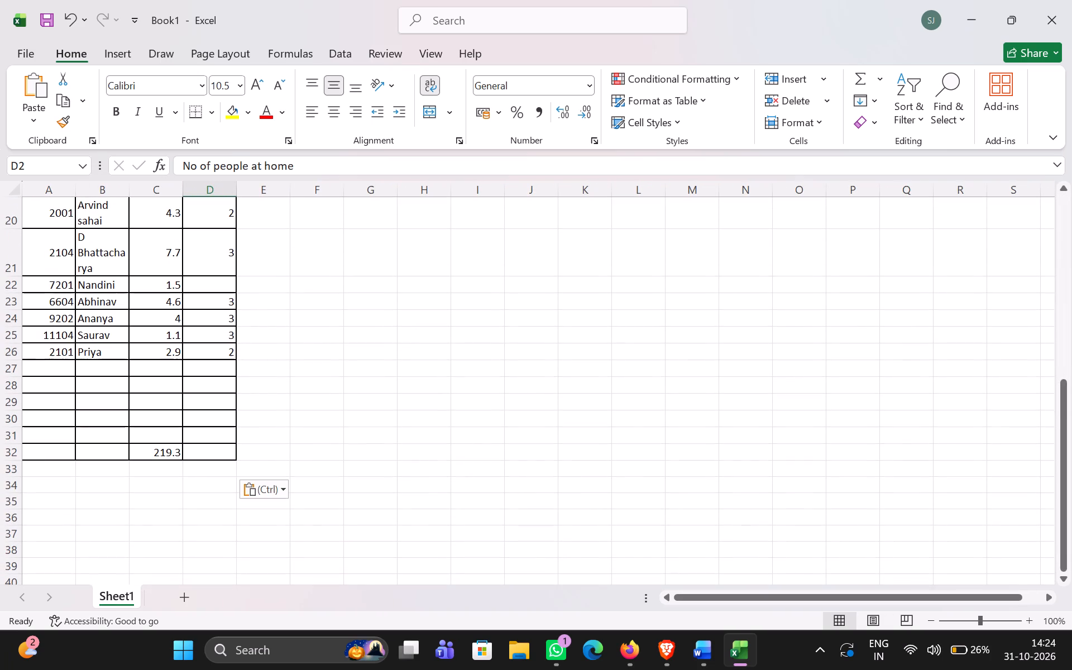
Fill row 27, below the last entry, with flat number 6604, name Abhinav and 0.72 kilos.
double_click(42, 365)
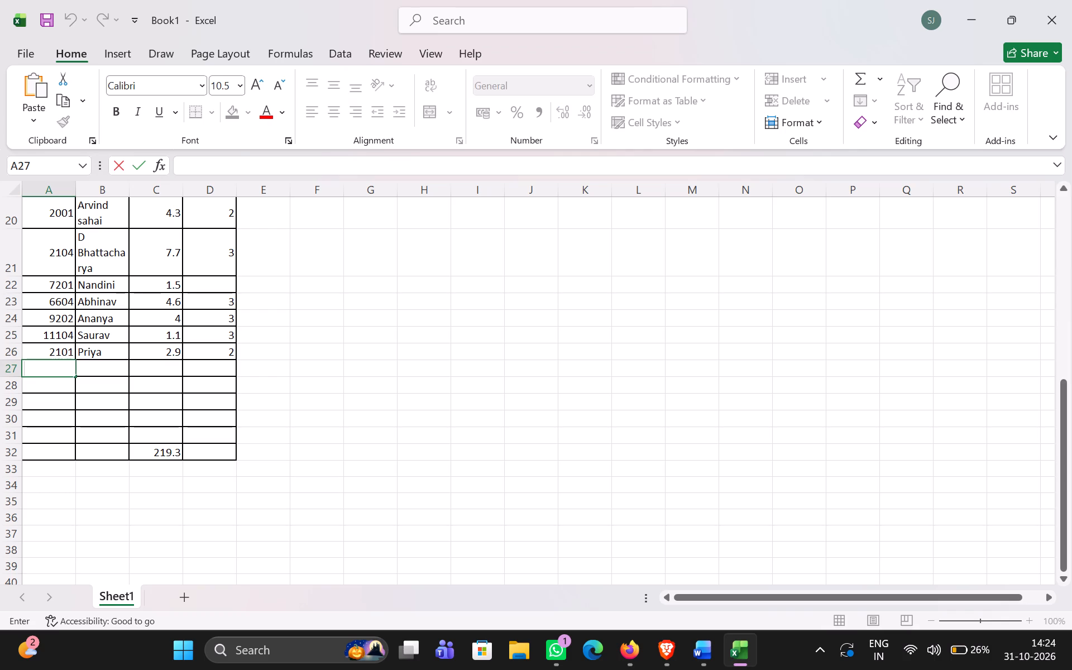
type("0.72")
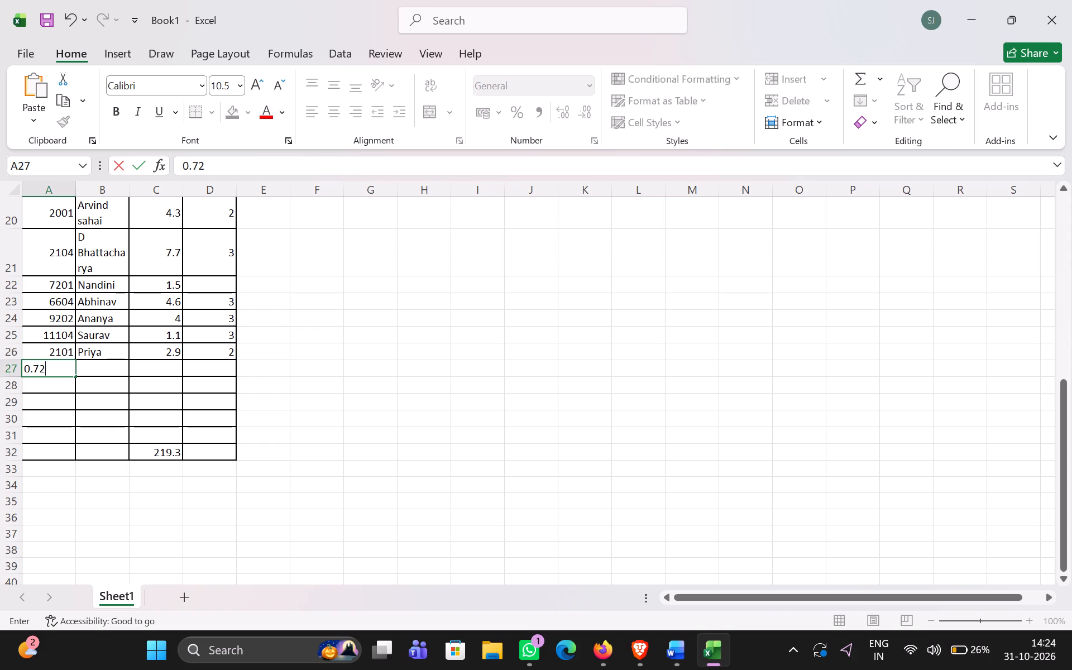
type("===")
key("BackSpace")
key("BackSpace")
key("BackSpace")
key("BackSpace")
key("BackSpace")
key("BackSpace")
key("BackSpace")
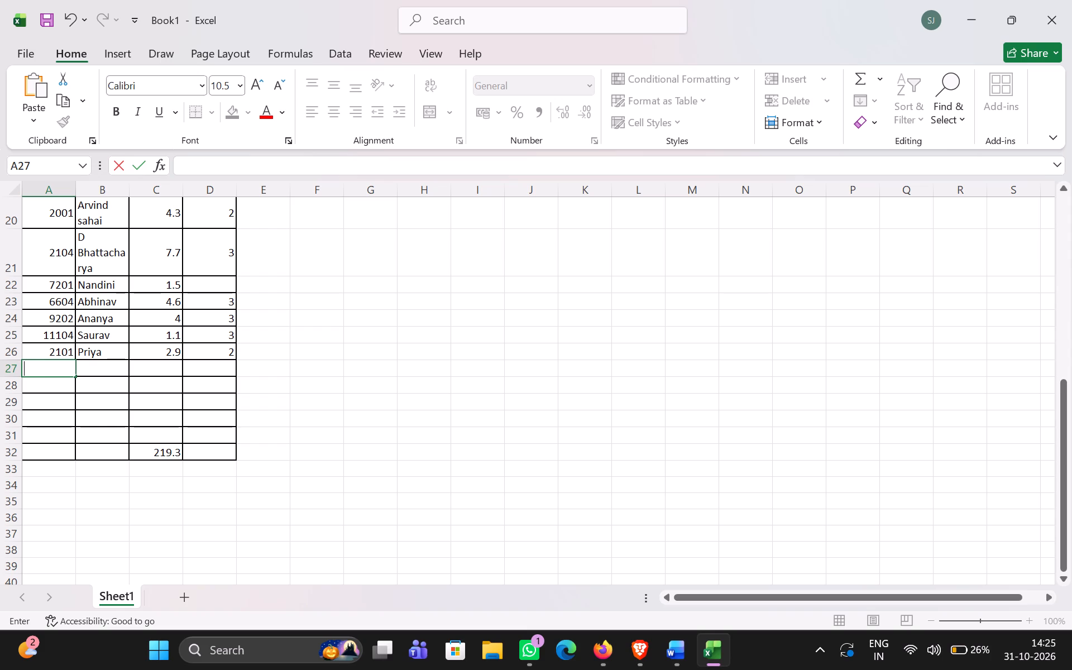
type("6604")
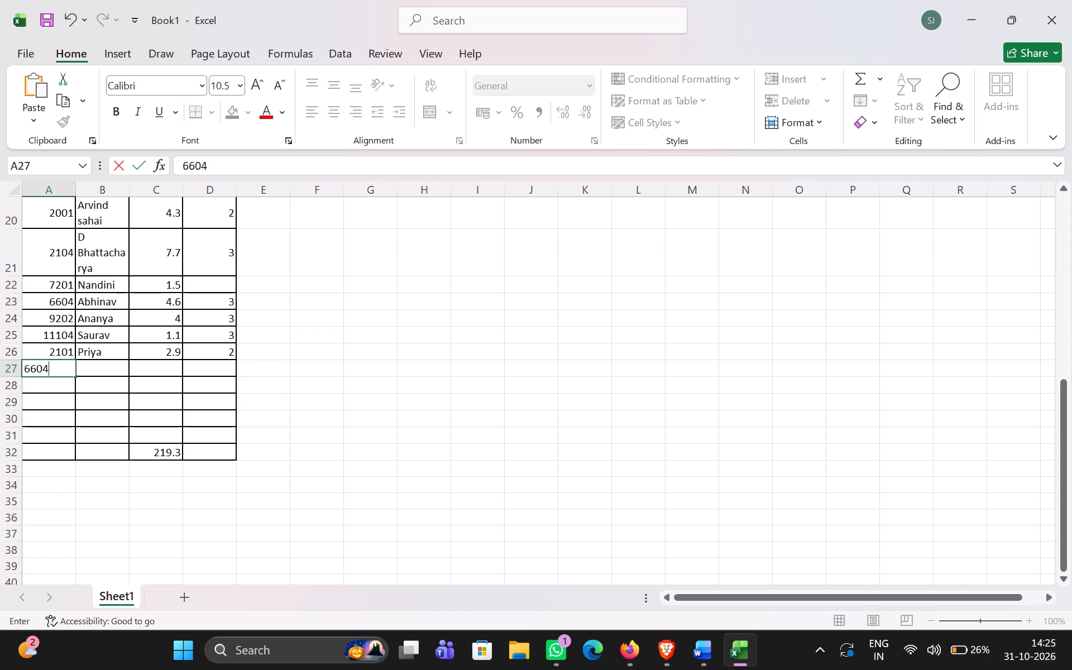
left_click(106, 365)
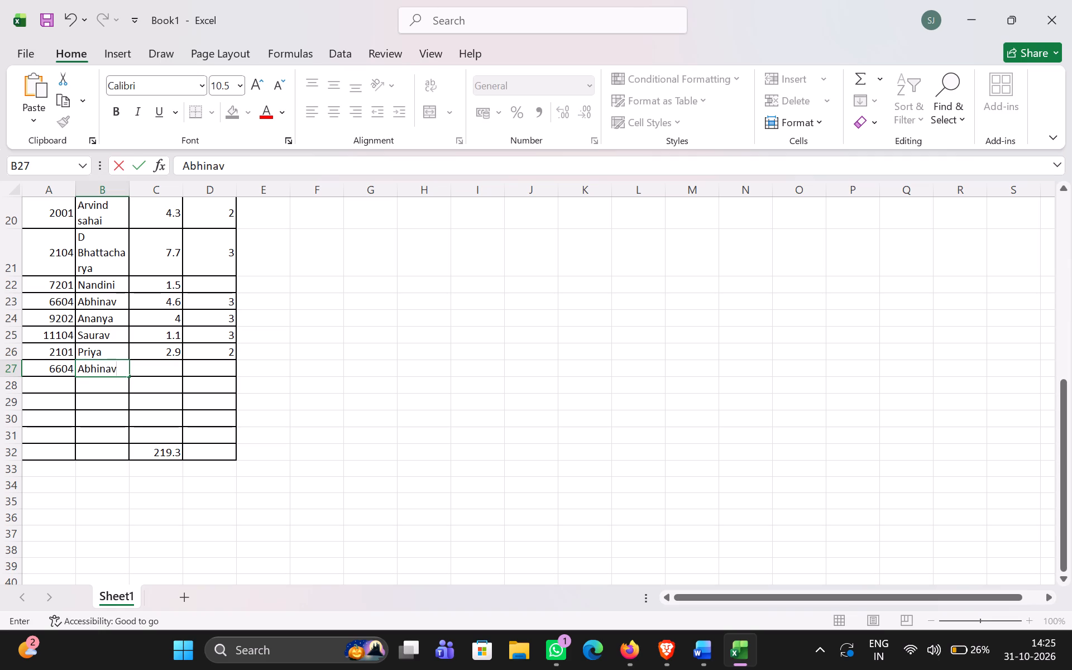
left_click(142, 366)
type("0.72")
left_click(217, 372)
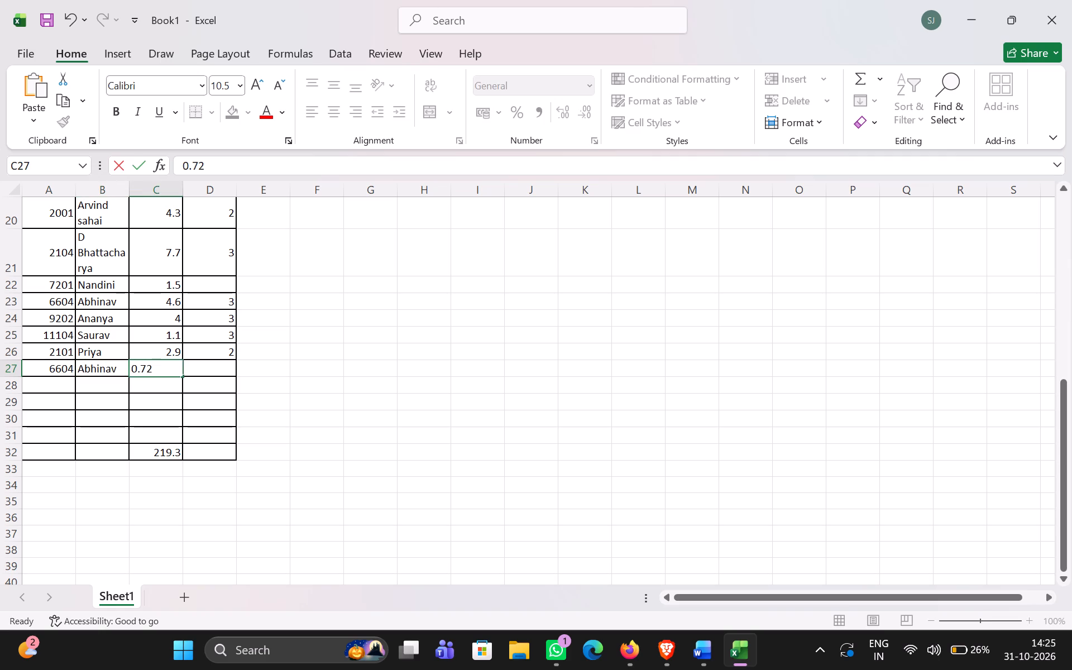
left_click(58, 387)
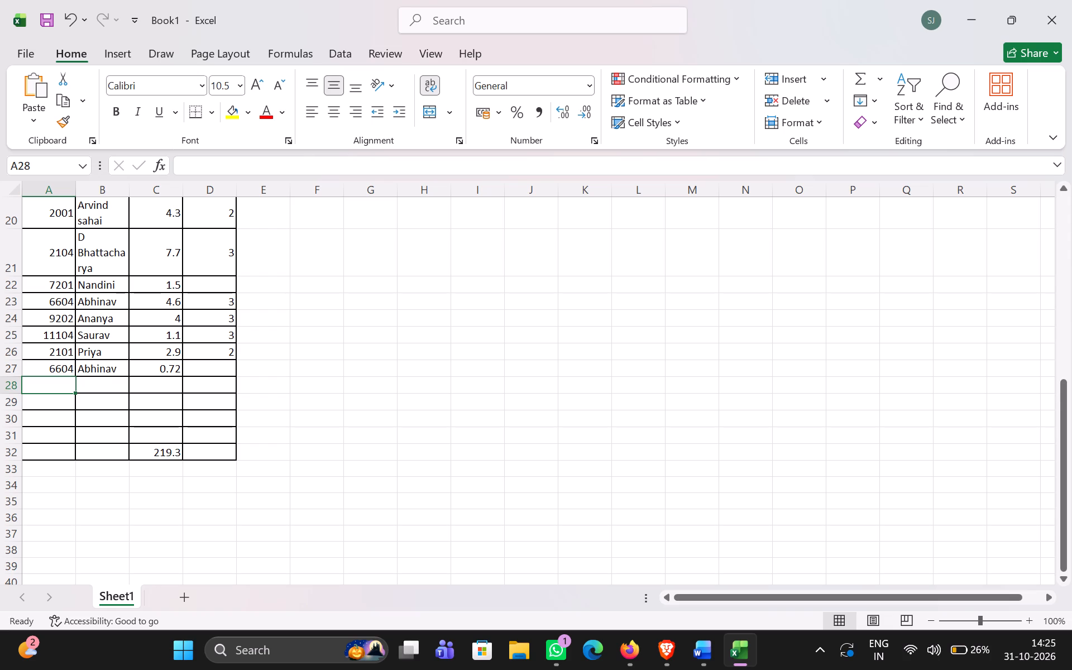
type("1103")
left_click(121, 390)
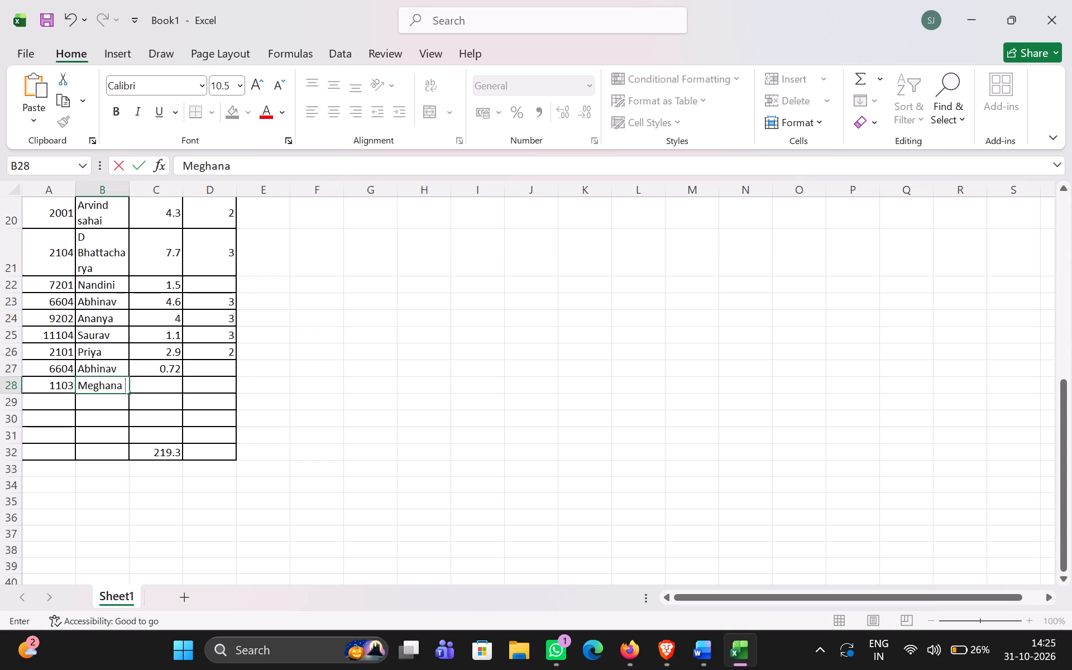
type("su")
left_click(259, 301)
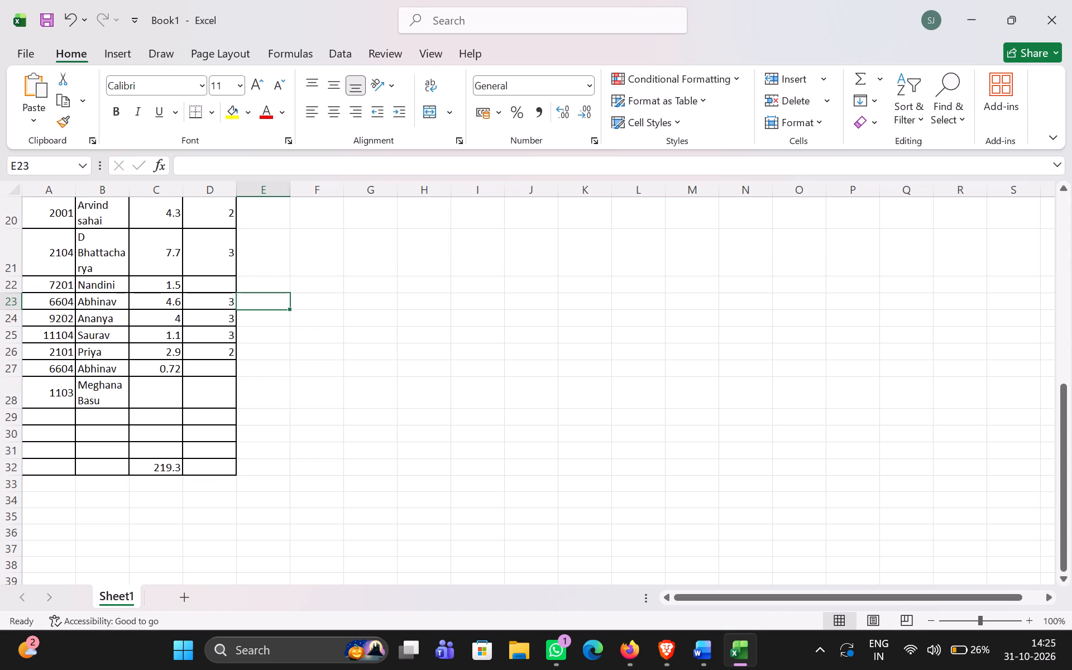
Widen columns B, C and D so the names and headings have more room.
left_click(124, 193)
left_click_drag(126, 193, 213, 195)
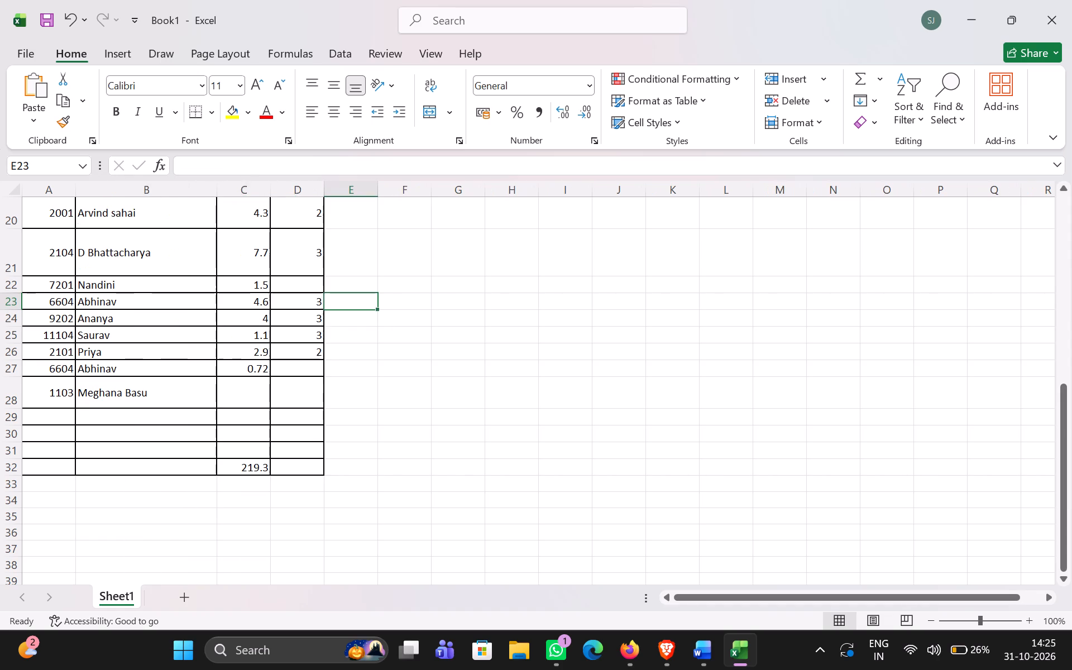
left_click_drag(272, 193, 355, 194)
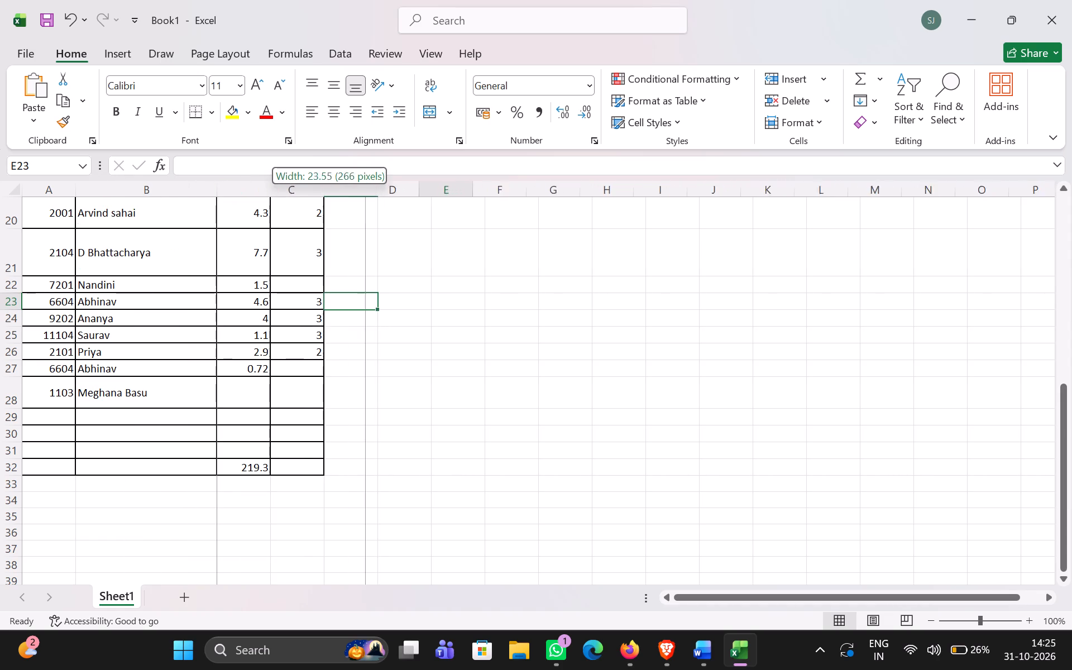
left_click_drag(355, 194, 345, 193)
left_click_drag(399, 193, 501, 202)
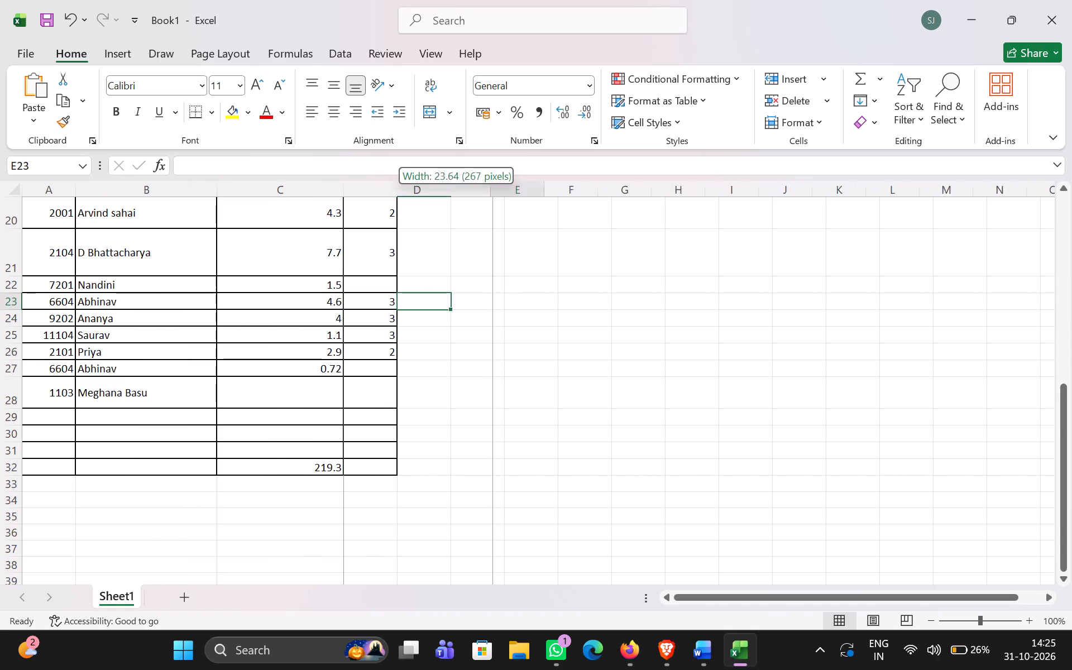
left_click_drag(501, 202, 533, 209)
Enter 2.5 as the kilos for flat 1103 in cell C28.
scroll(470, 300, "up", 1)
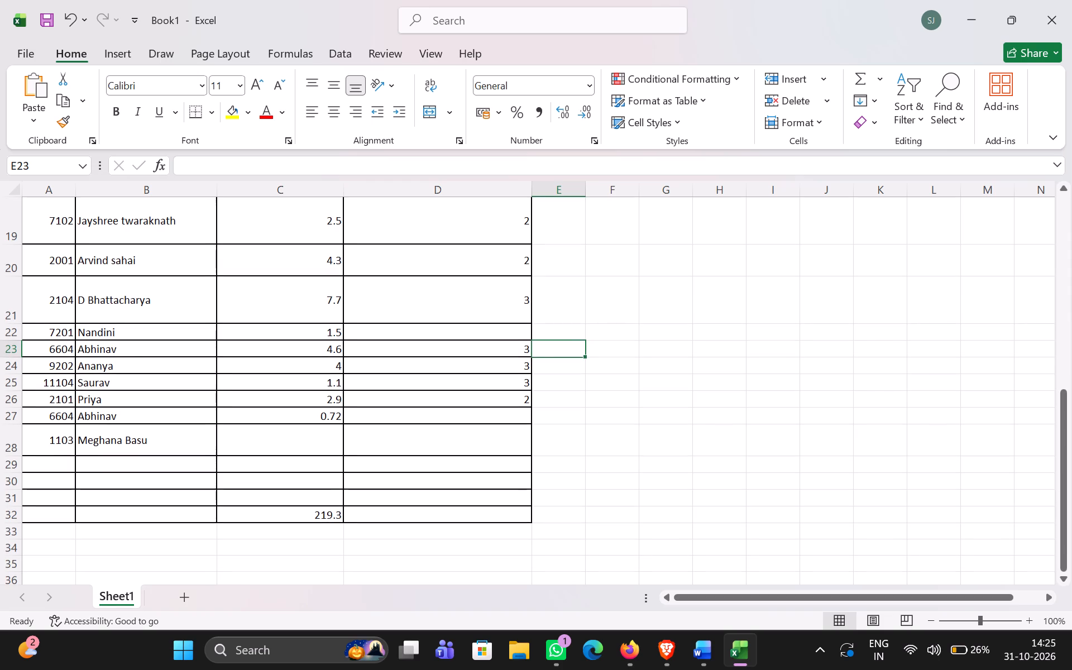
left_click(283, 441)
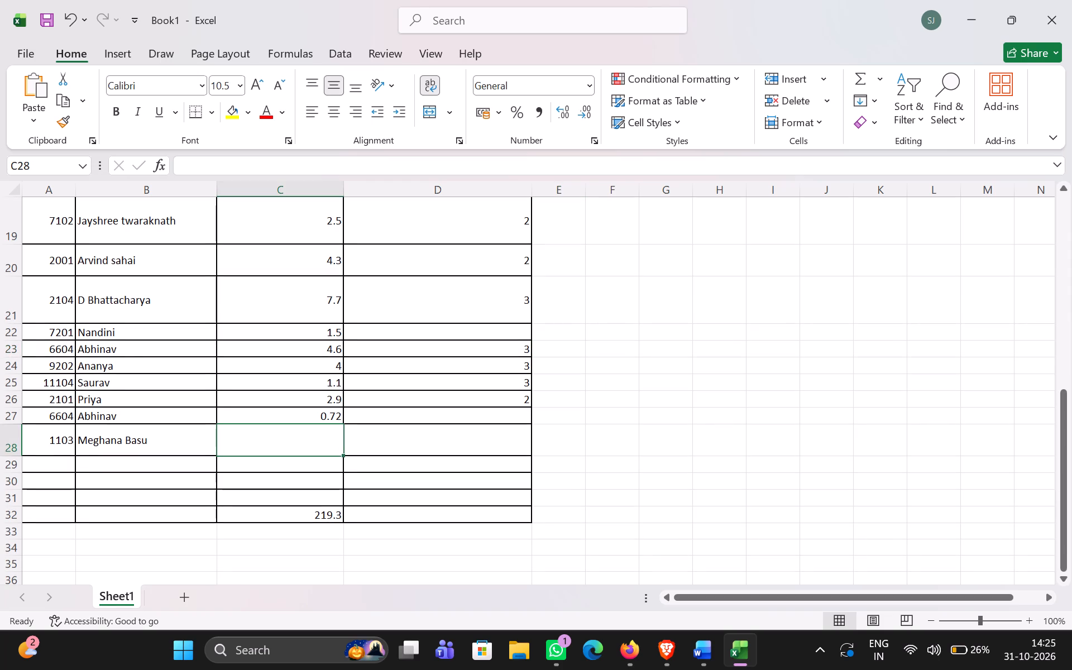
left_click(320, 519)
left_click(318, 449)
type("2.")
key("5")
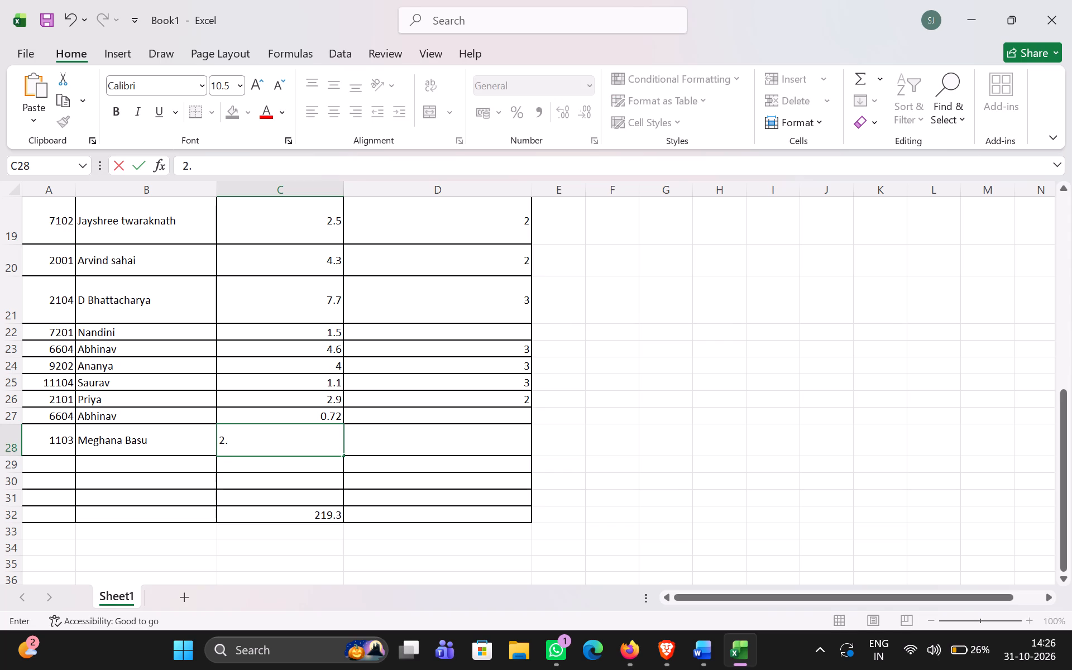
Replace the fixed kilos total in cell C32 with a SUM formula that references cell C3.
double_click(323, 518)
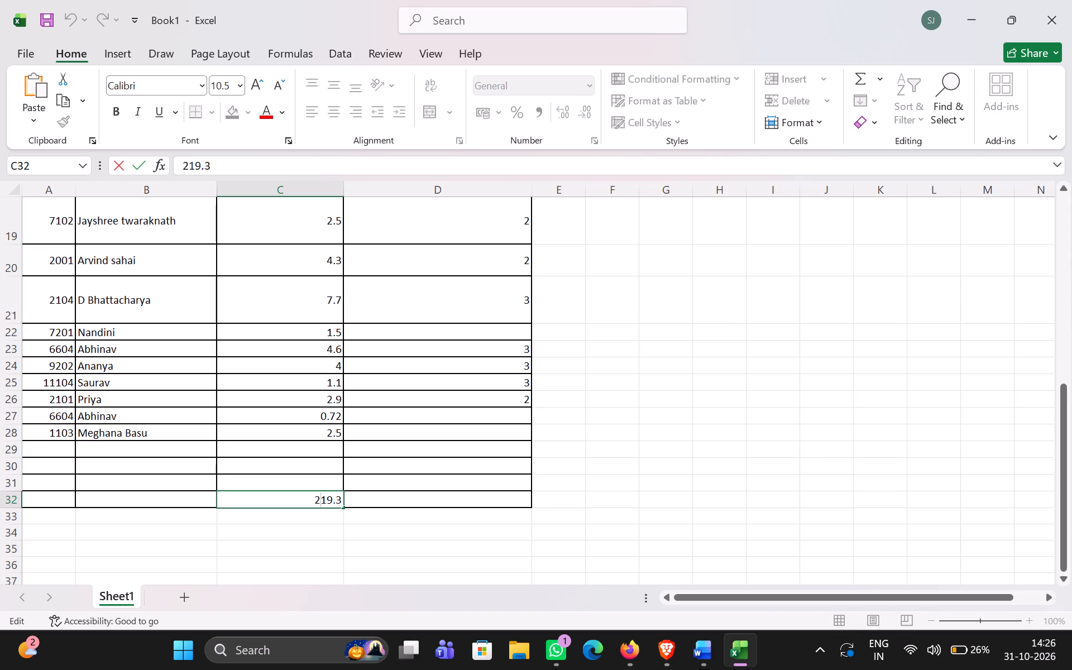
left_click(243, 168)
key("BackSpace")
key("BackSpace")
key("BackSpace")
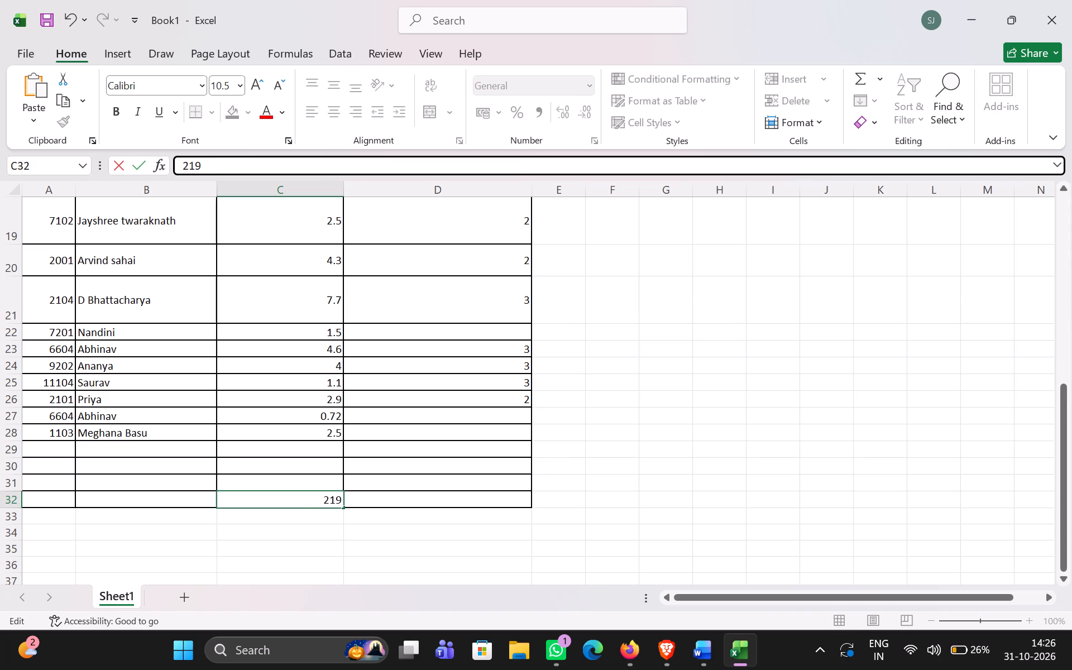
key("BackSpace")
key("BackSpace")
key("BackSpace")
key("equal")
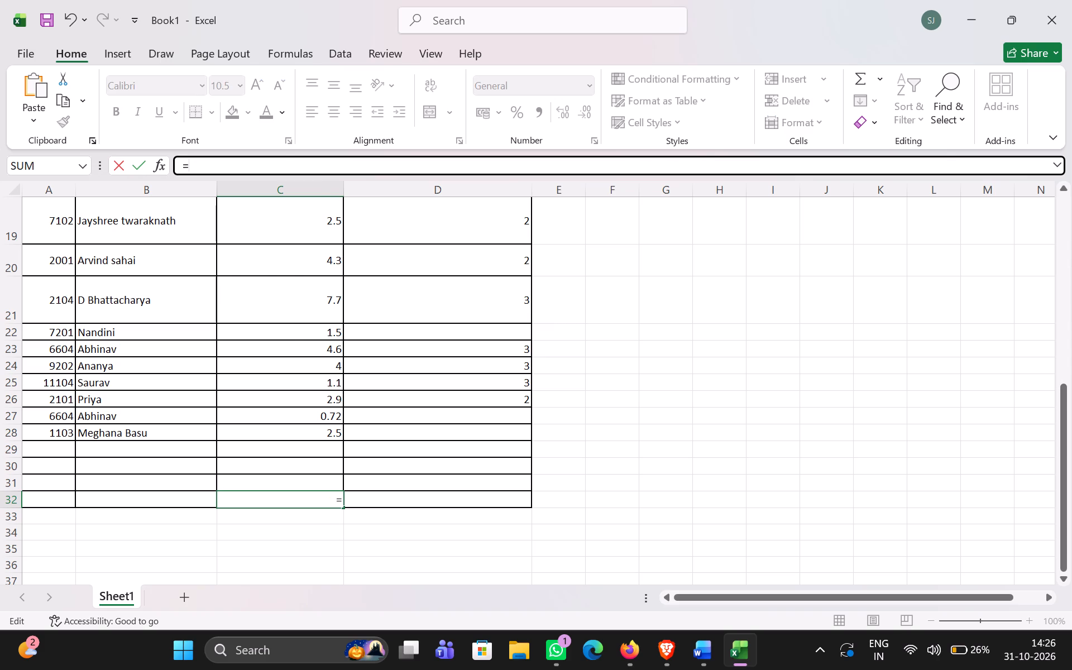
key("BackSpace")
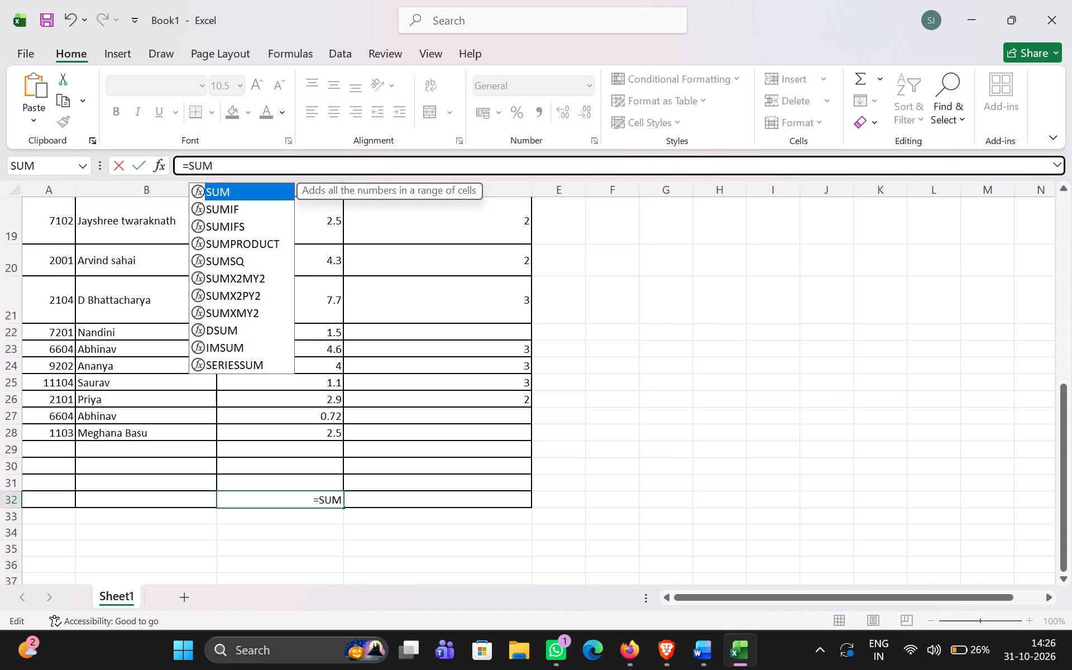
key("BackSpace")
key("shift+parenleft")
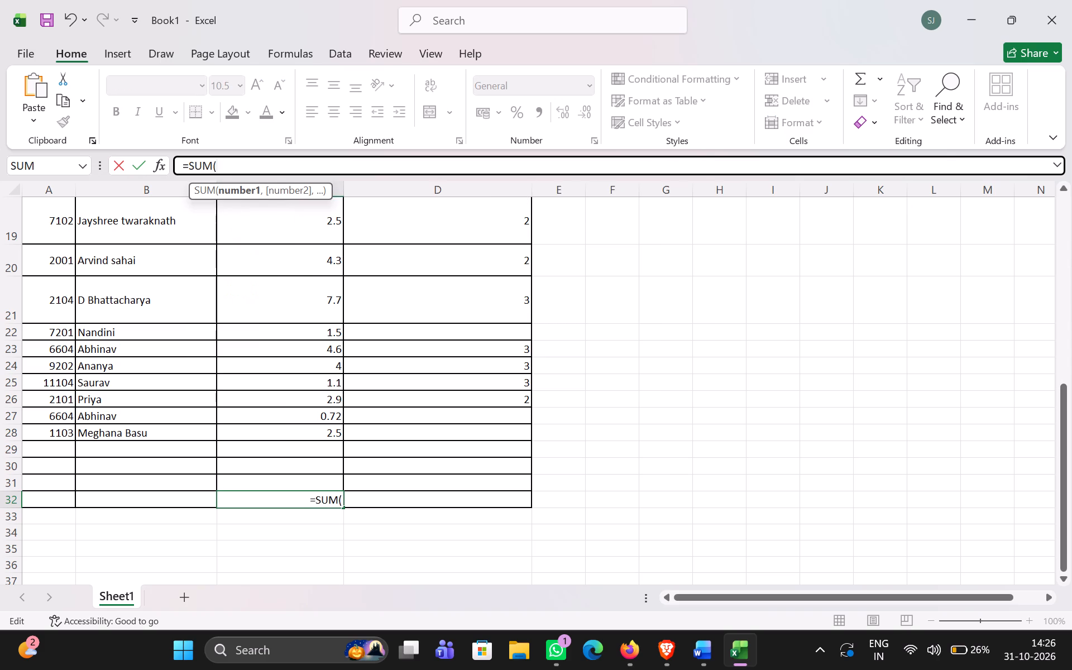
scroll(243, 168, "up", 1)
scroll(262, 239, "up", 2)
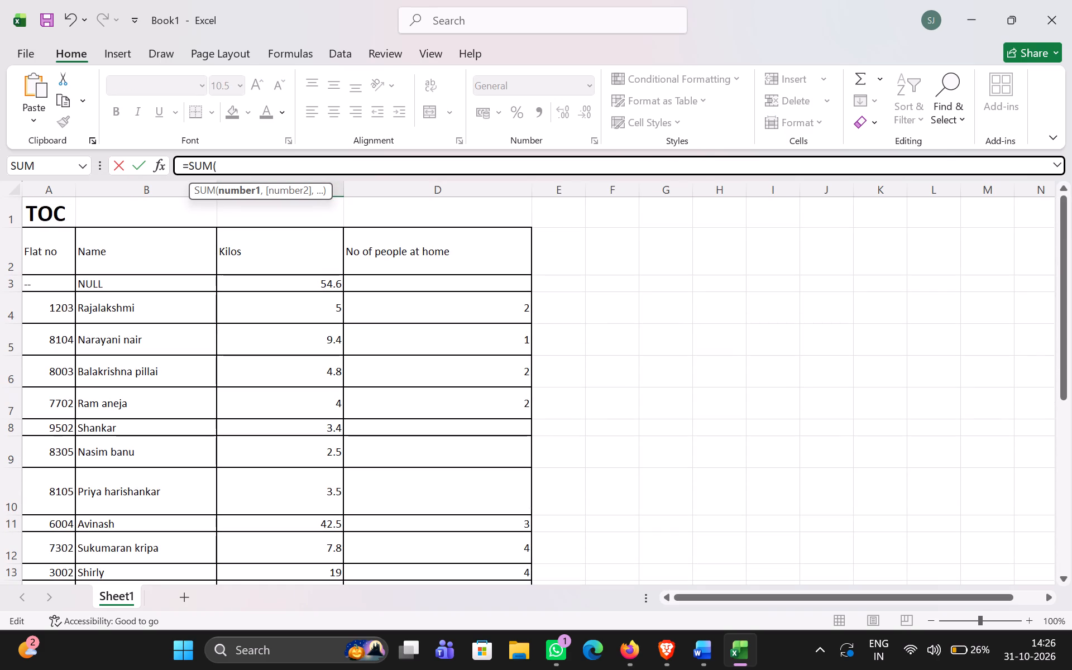
left_click(244, 288)
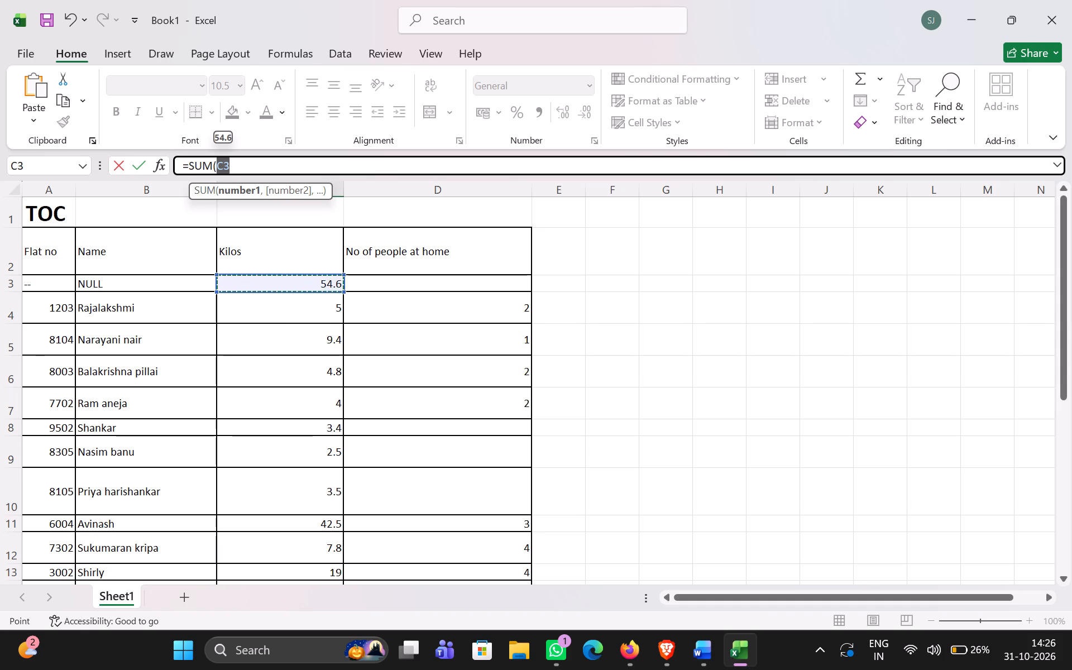
left_click_drag(343, 286, 338, 288)
left_click(338, 288)
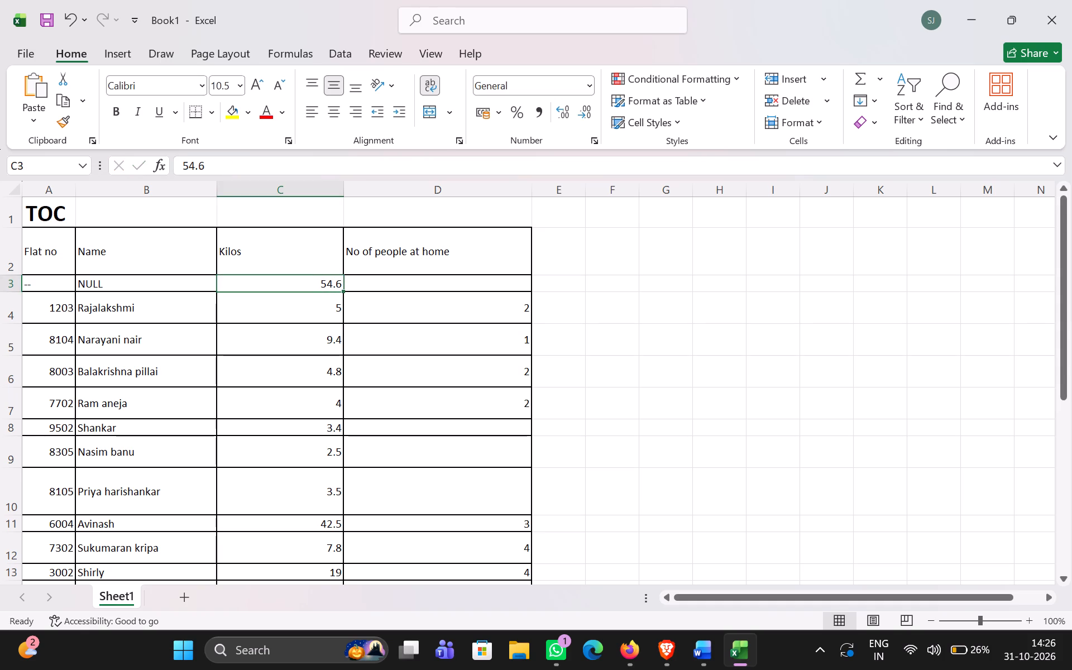
Extend the SUM formula in C32 to cover the kilos range C3:C31.
scroll(301, 334, "down", 2)
double_click(303, 347)
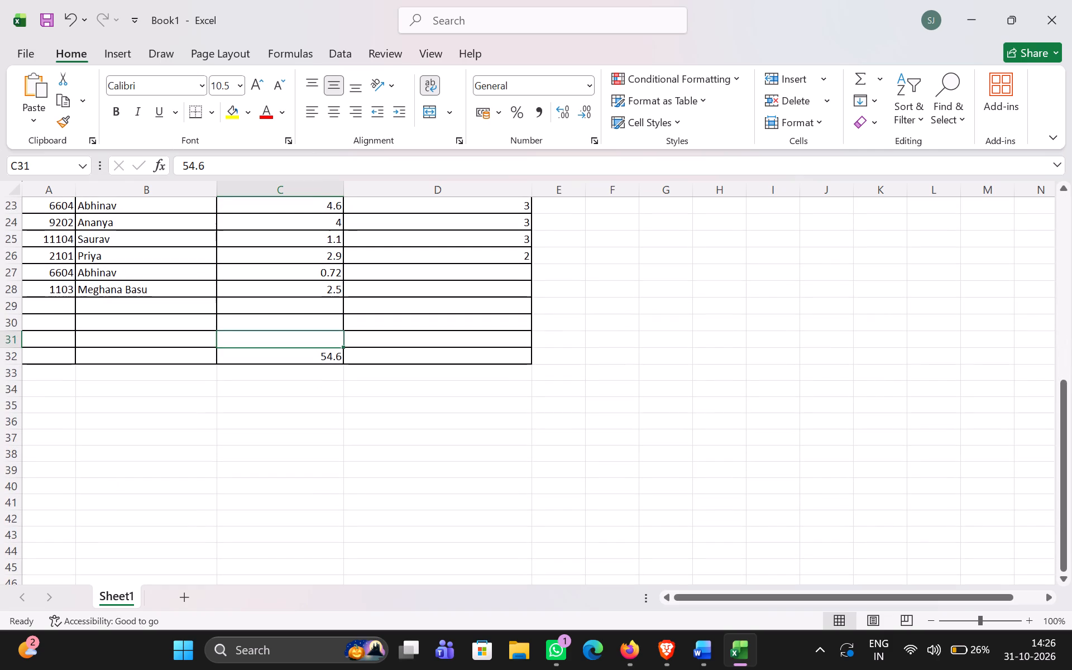
left_click(303, 348)
double_click(305, 356)
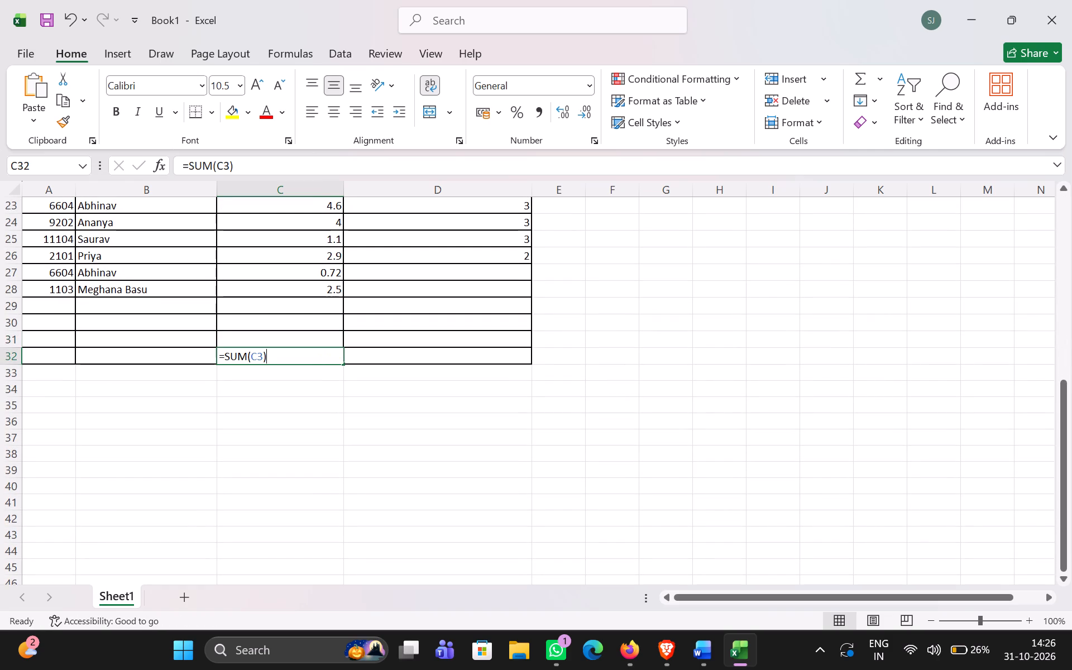
left_click(262, 356)
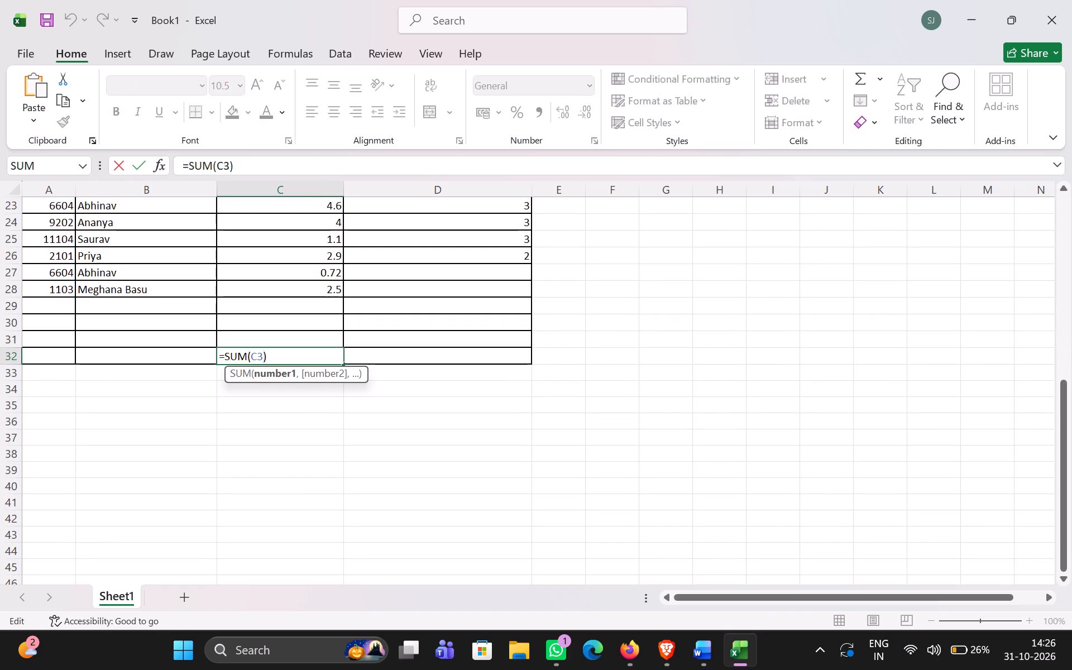
scroll(365, 260, "up", 1)
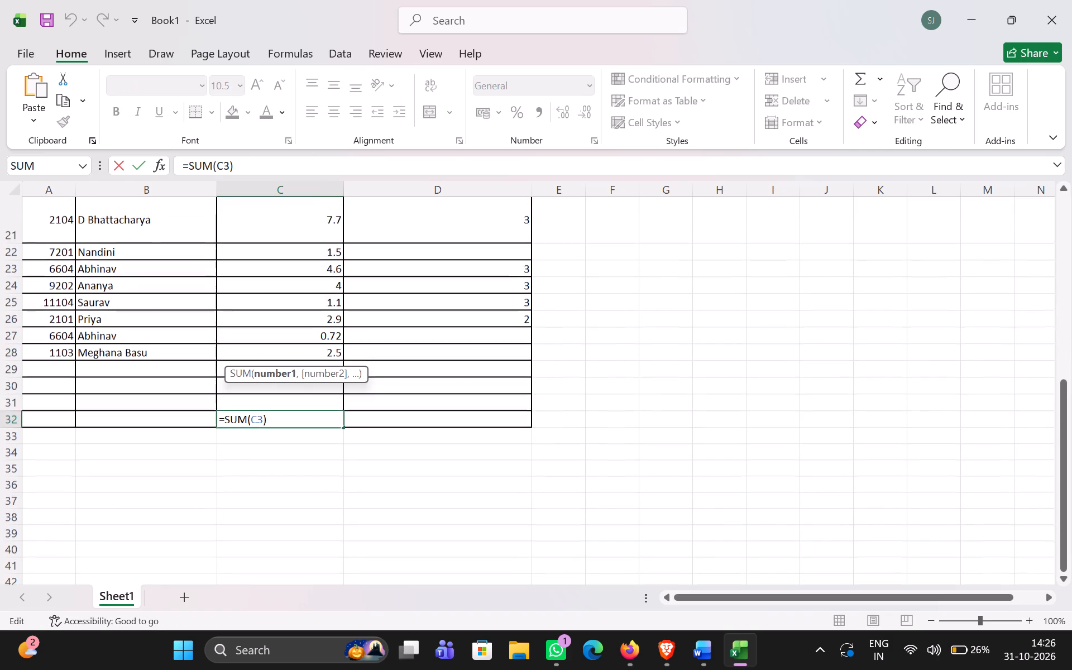
scroll(365, 260, "up", 2)
scroll(365, 260, "down", 3)
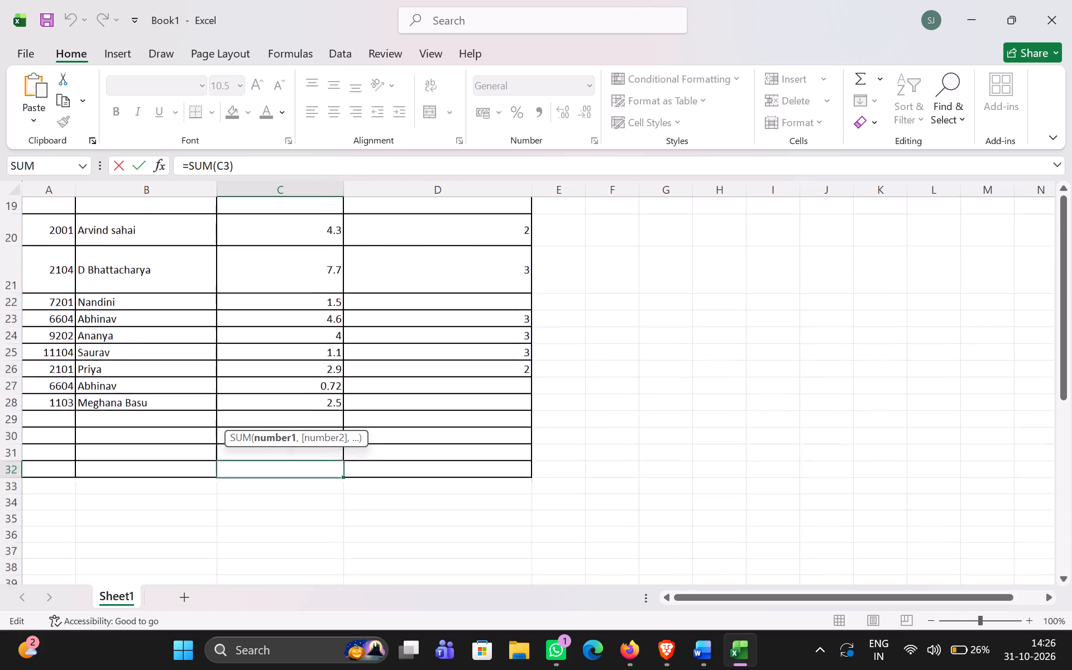
scroll(365, 260, "down", 1)
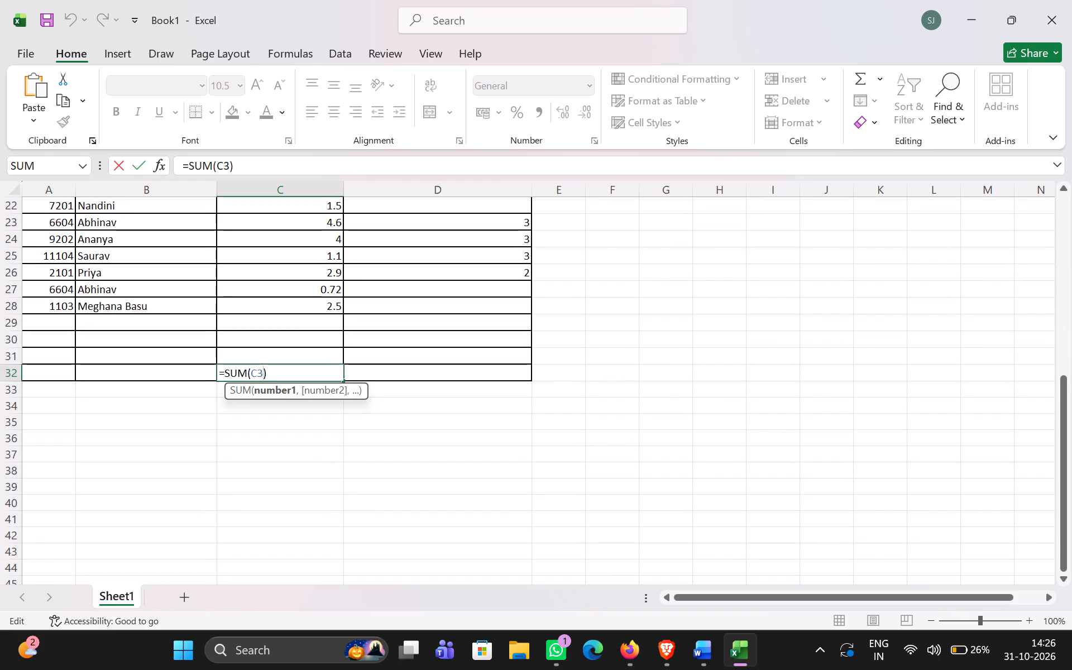
key("shift+colon")
type("C31")
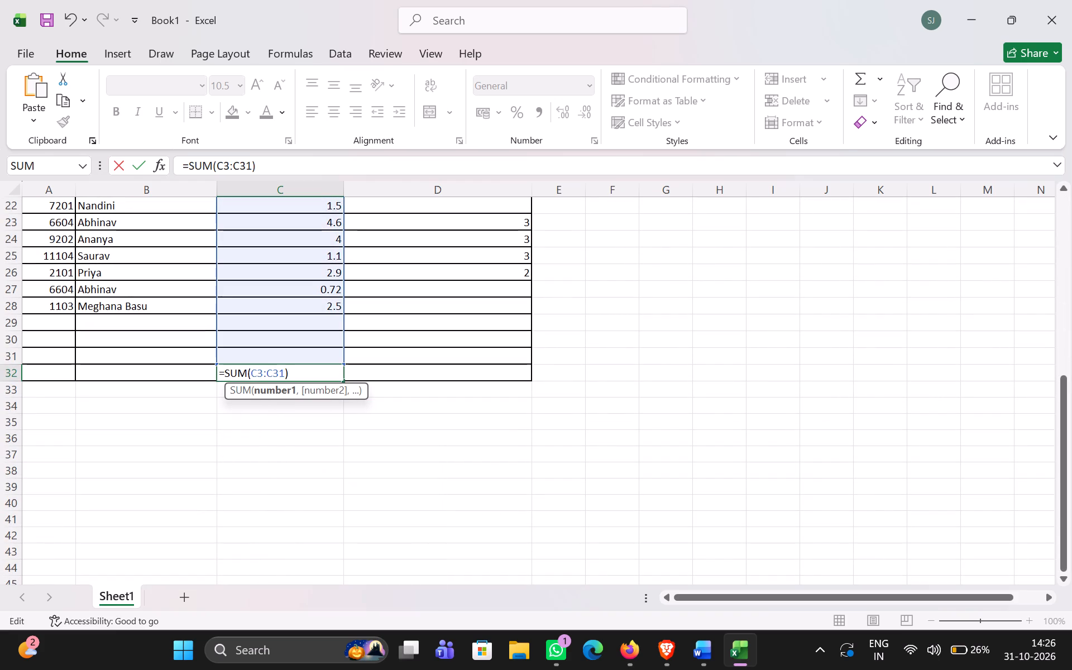
key("Return")
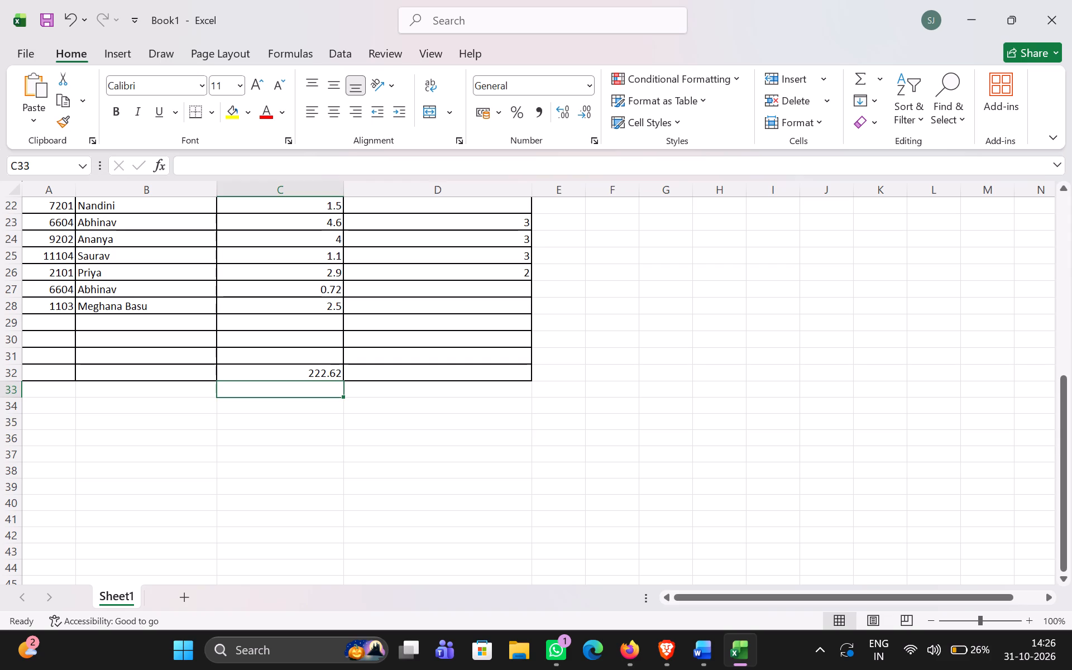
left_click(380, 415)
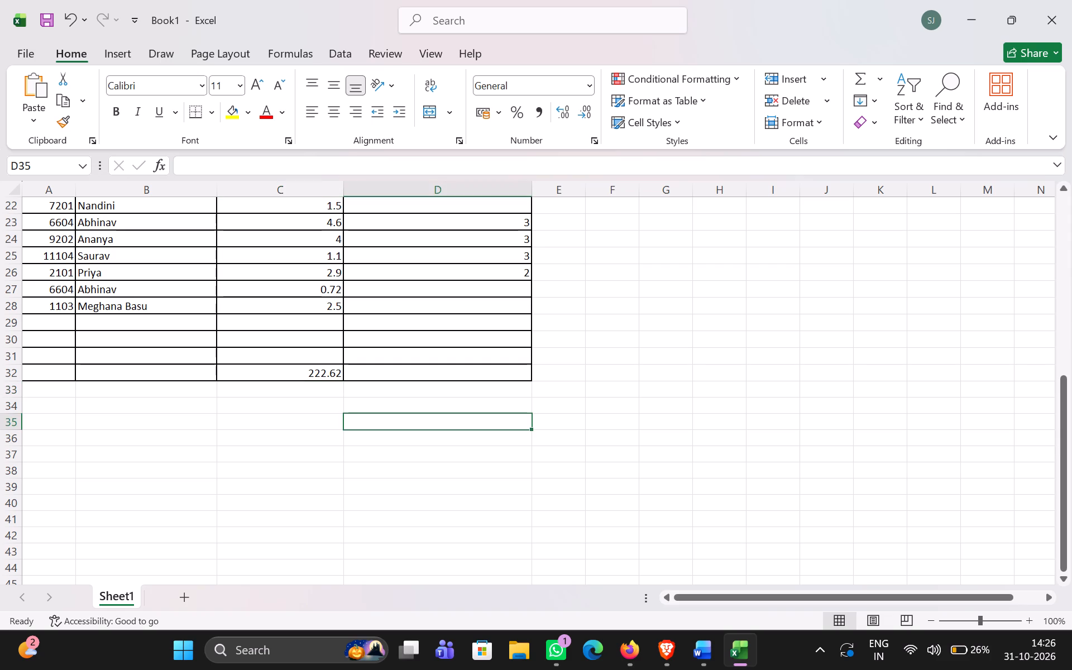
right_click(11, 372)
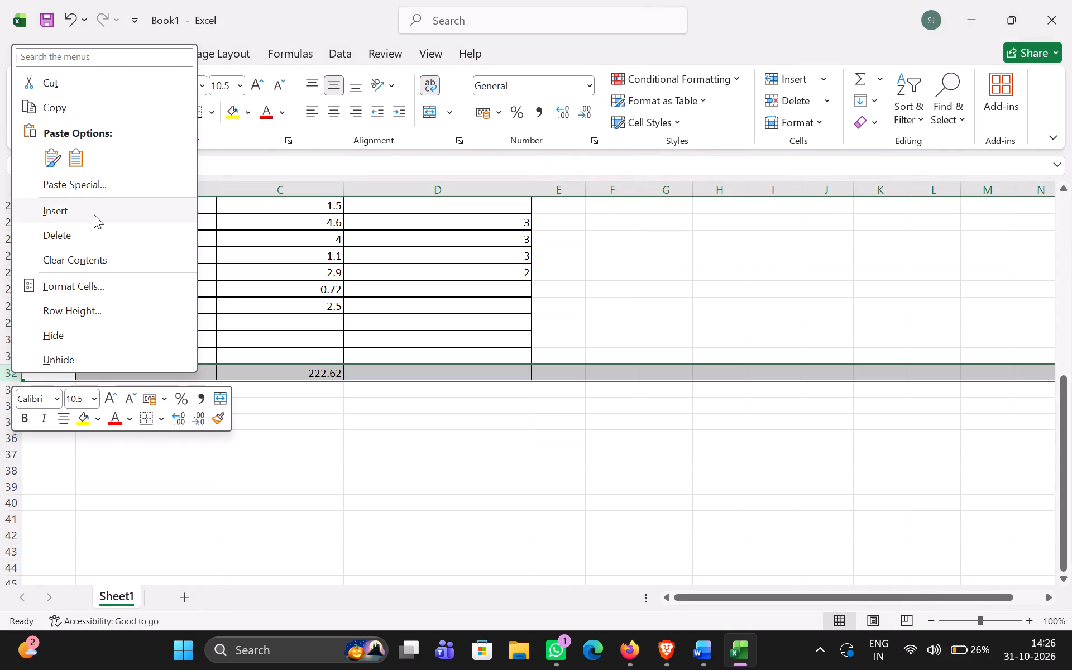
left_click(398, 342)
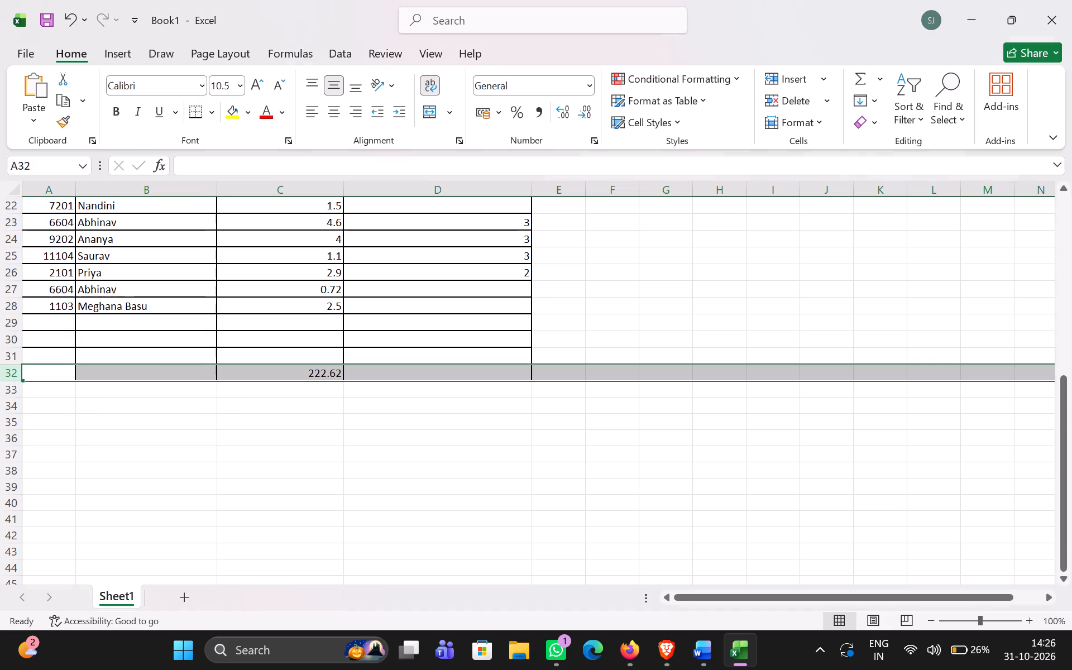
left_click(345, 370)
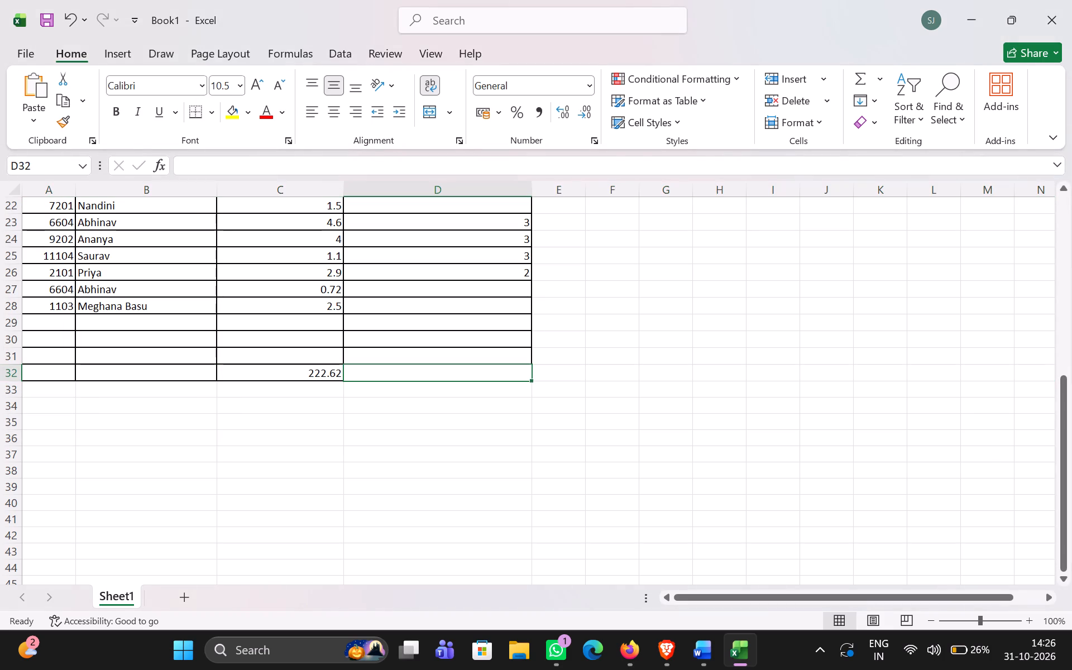
Copy the whole SUM formula text out of cell C32 and clear that cell.
double_click(328, 374)
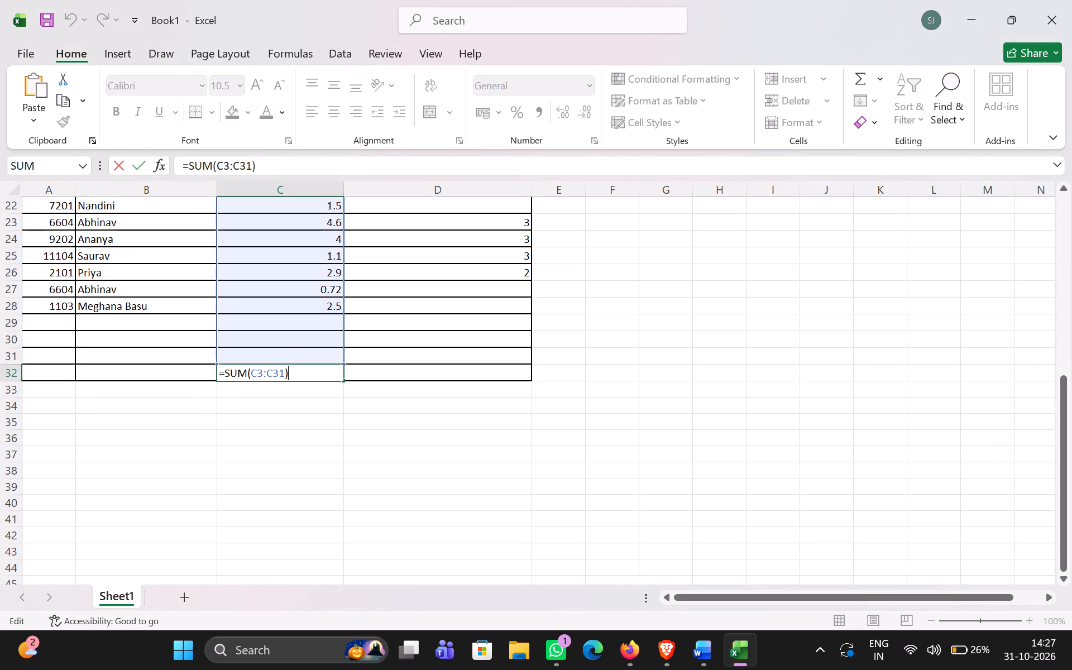
key("ctrl+a")
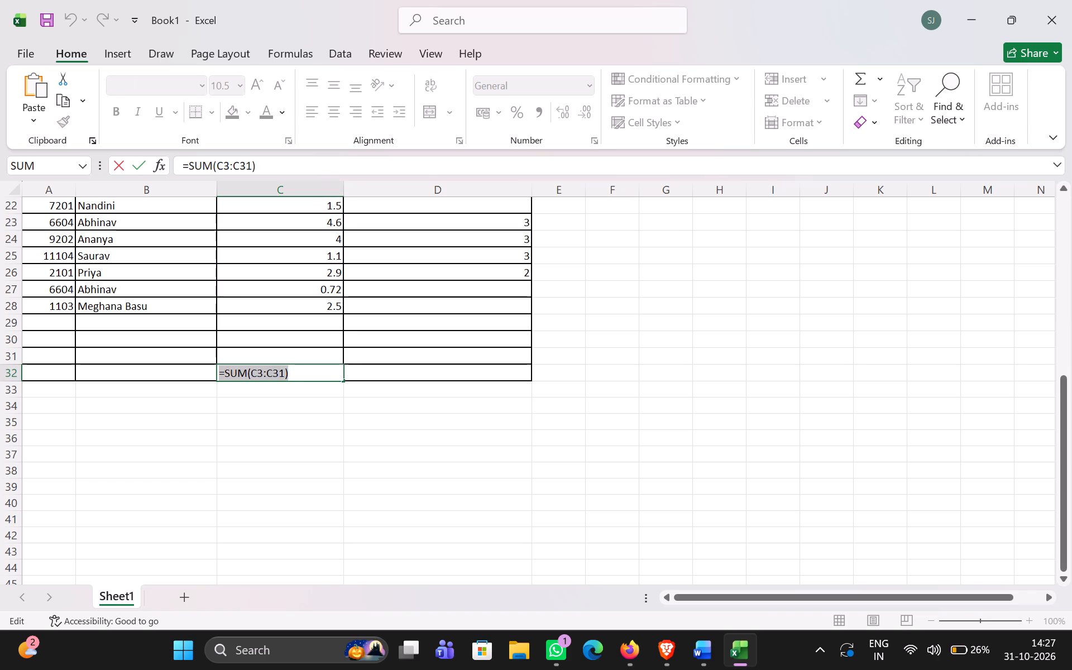
key("ctrl+c")
key("ctrl+c")
key("BackSpace")
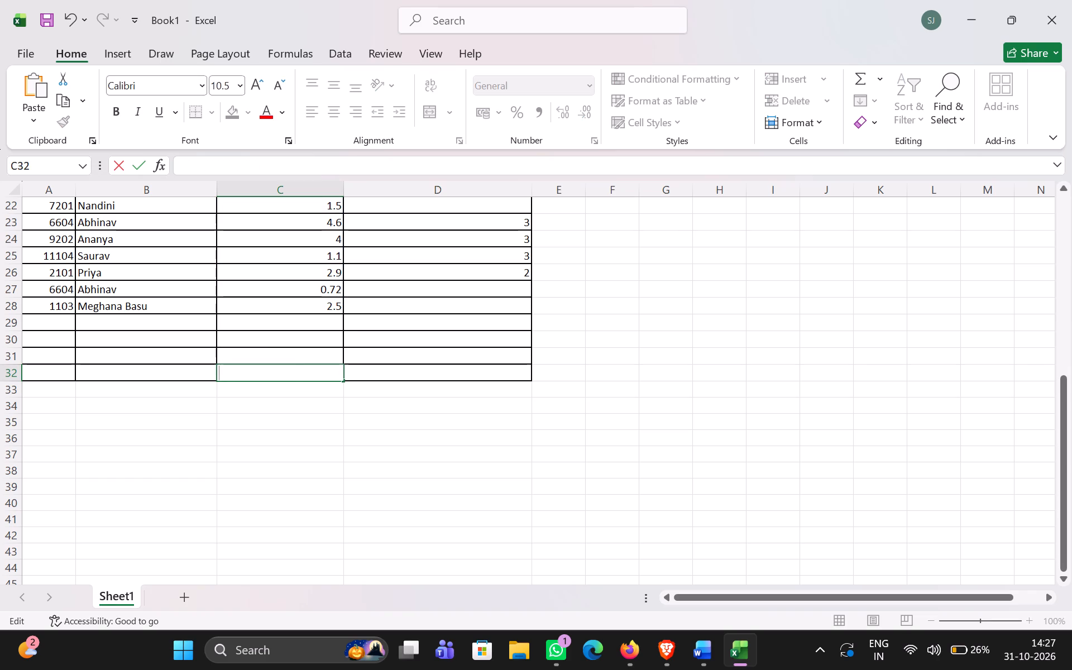
left_click(276, 477)
Enter the label Total in cell G2, beside the table's header row.
scroll(276, 477, "down", 1)
scroll(276, 477, "up", 1)
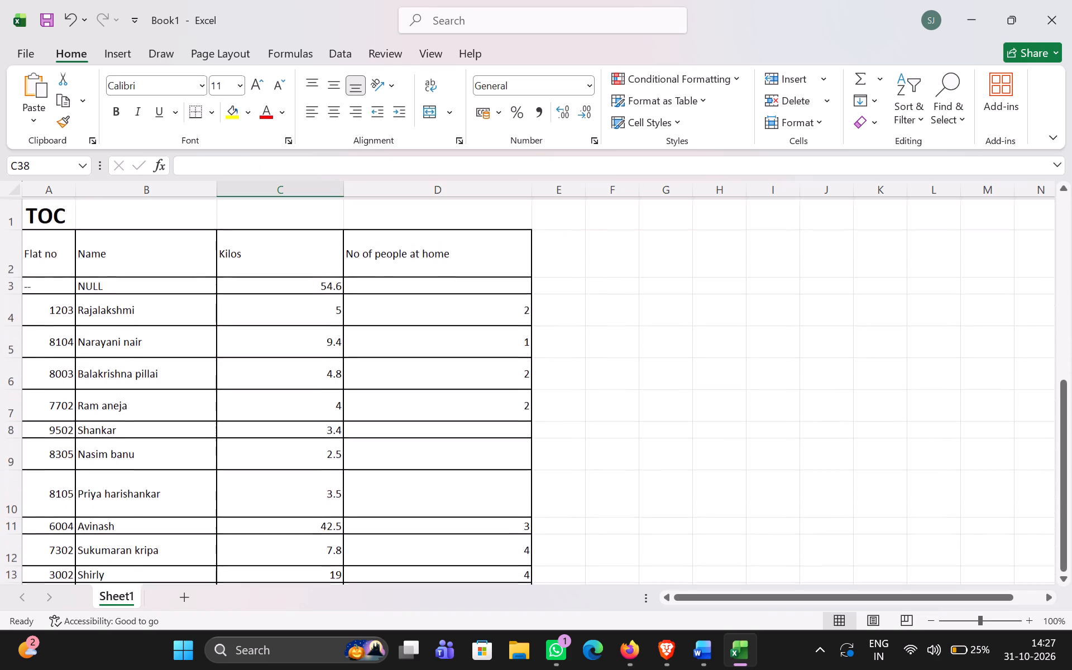
double_click(671, 306)
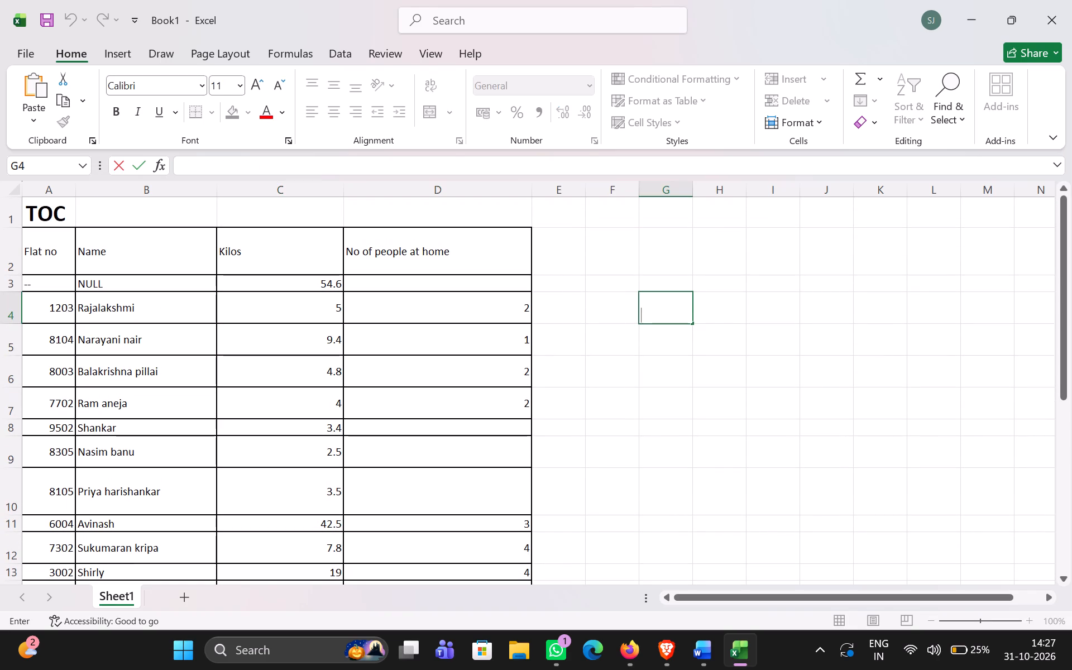
double_click(687, 281)
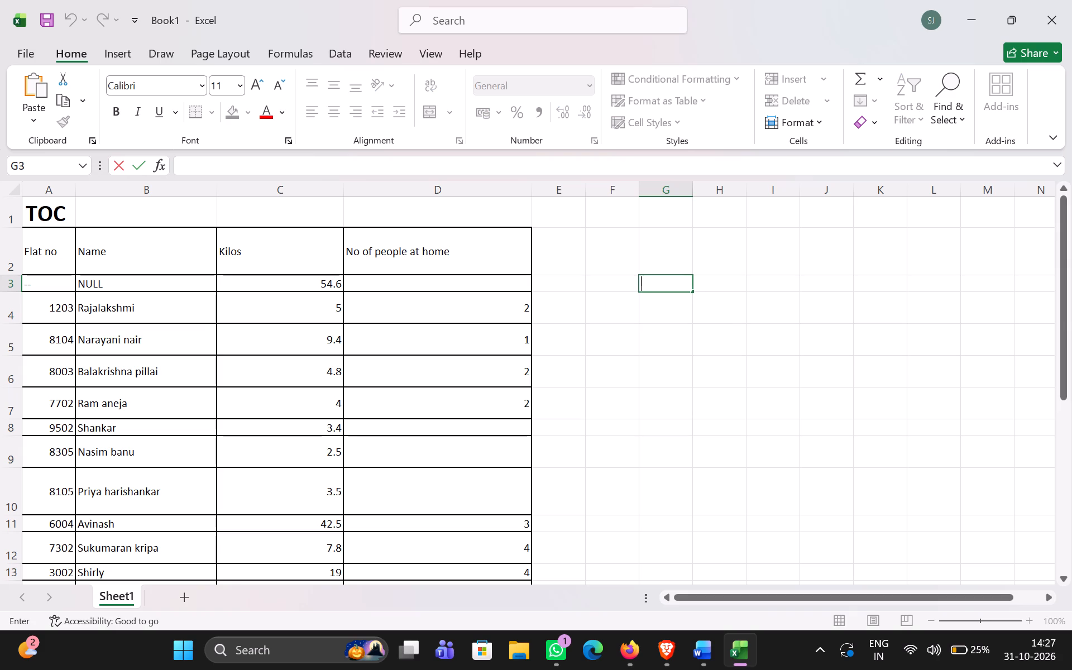
double_click(662, 241)
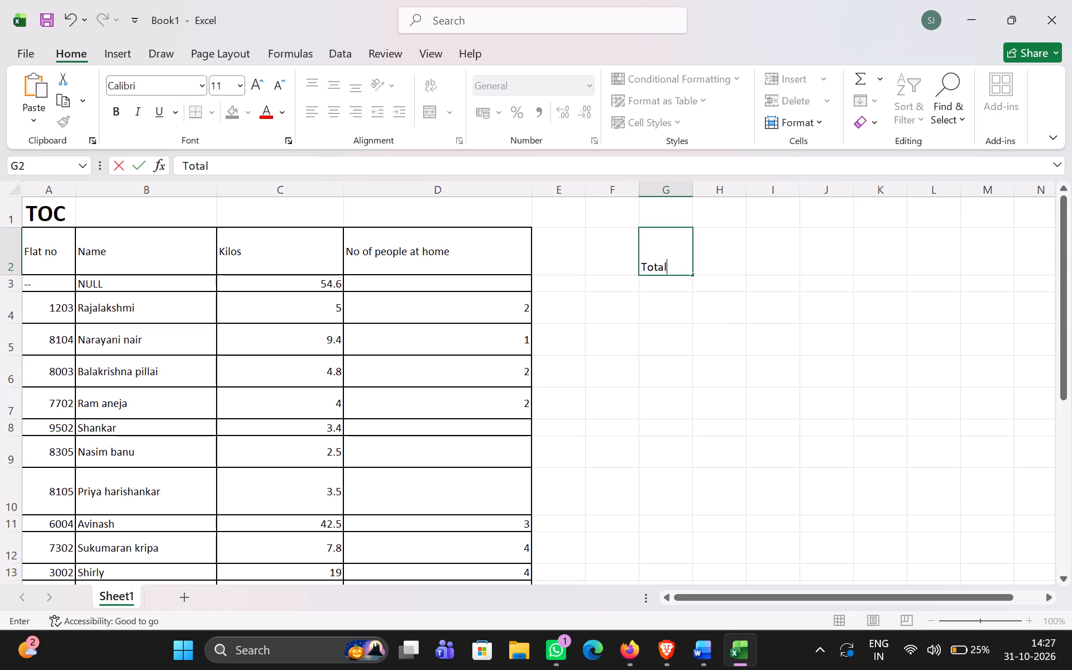
Paste the copied formula into H2 and extend its range so it reads =SUM(C3:C100).
double_click(717, 248)
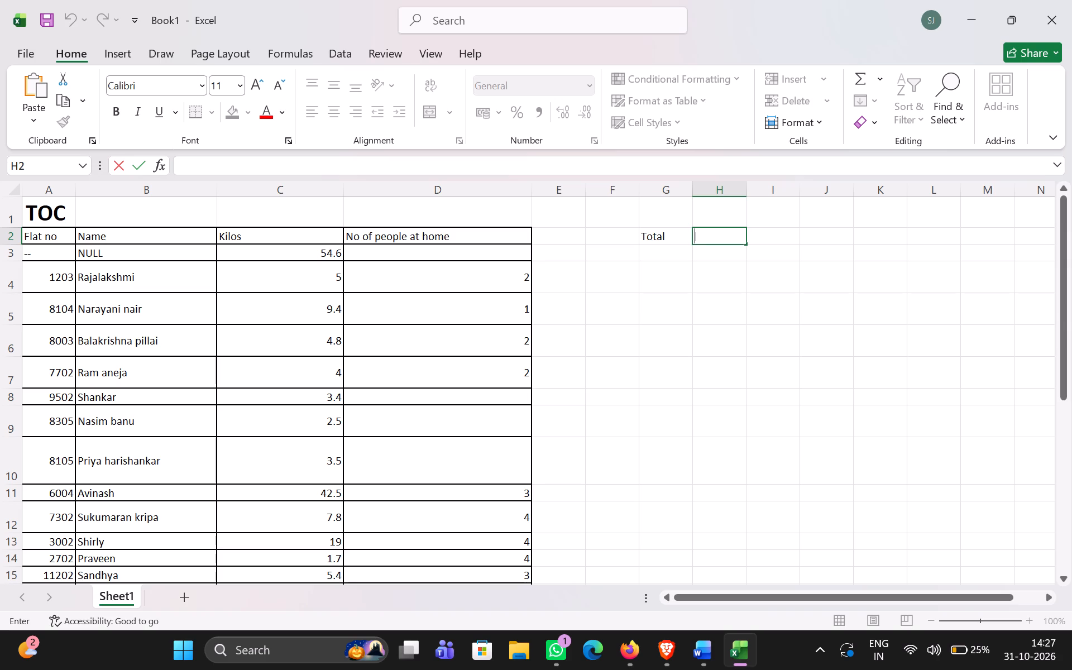
key("ctrl+v")
left_click(760, 238)
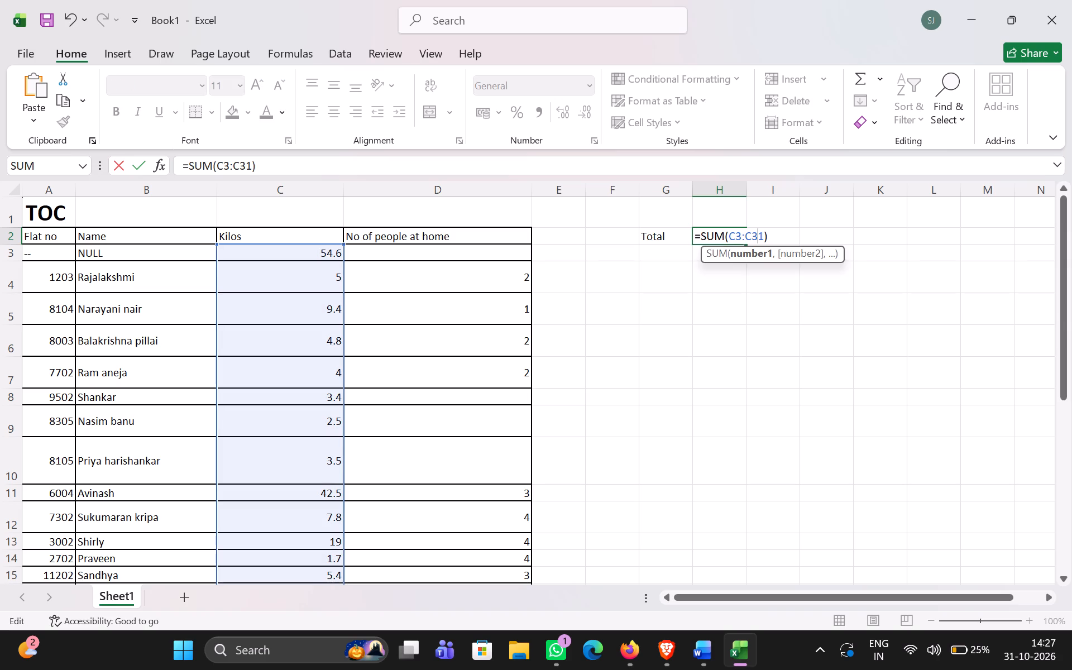
key("Right")
key("BackSpace")
key("BackSpace")
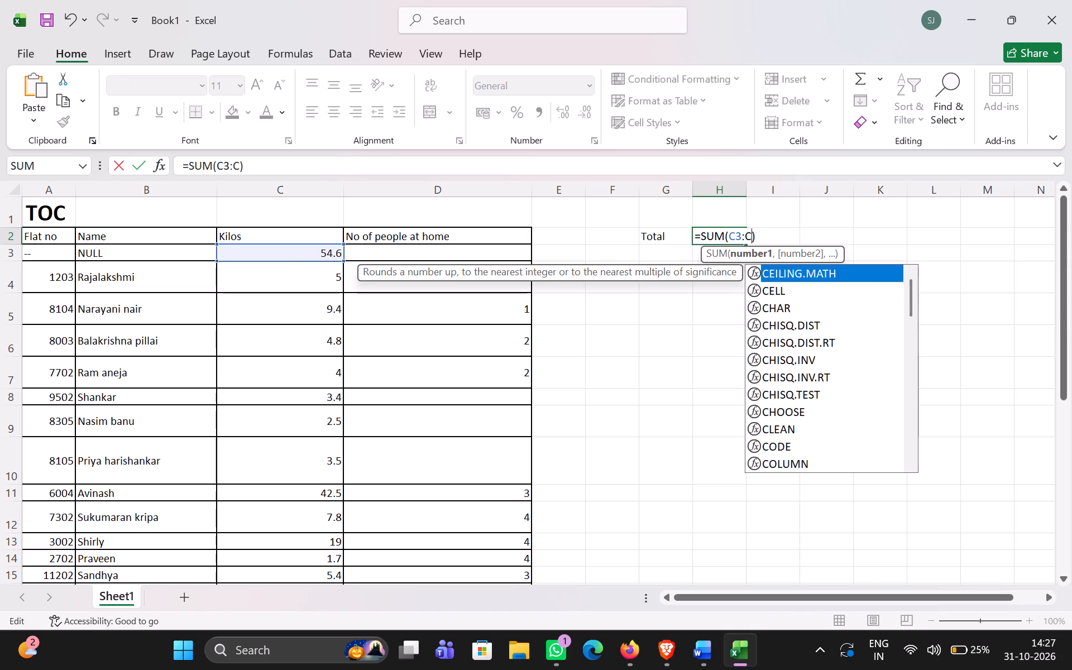
type("100")
key("Return")
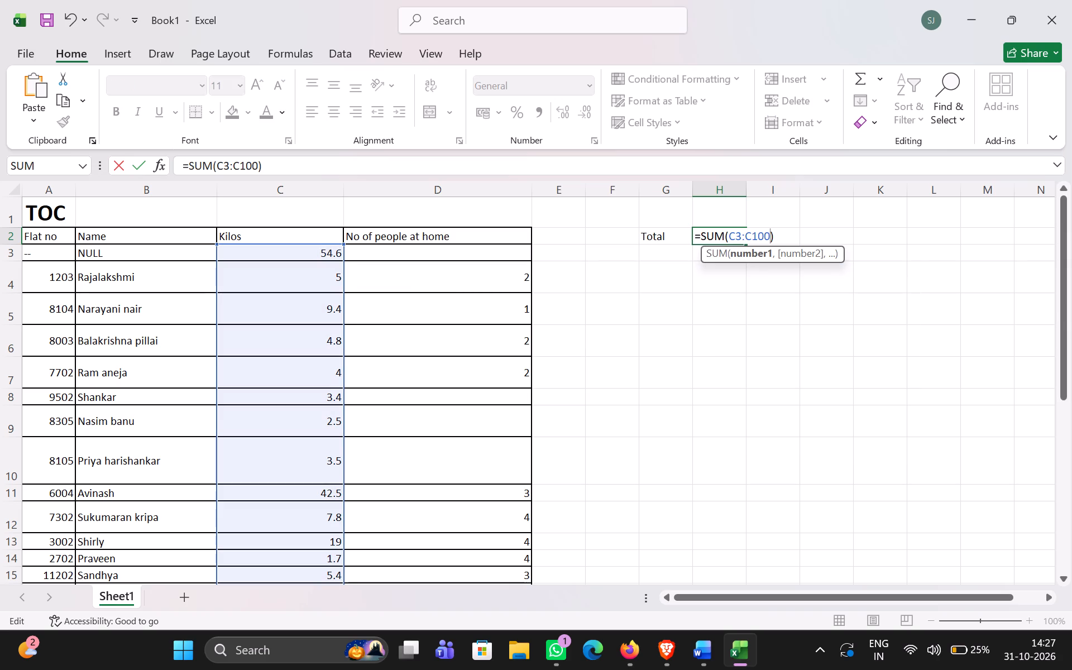
Highlight the total in cell H2 with a yellow fill and make it bold.
left_click(706, 236)
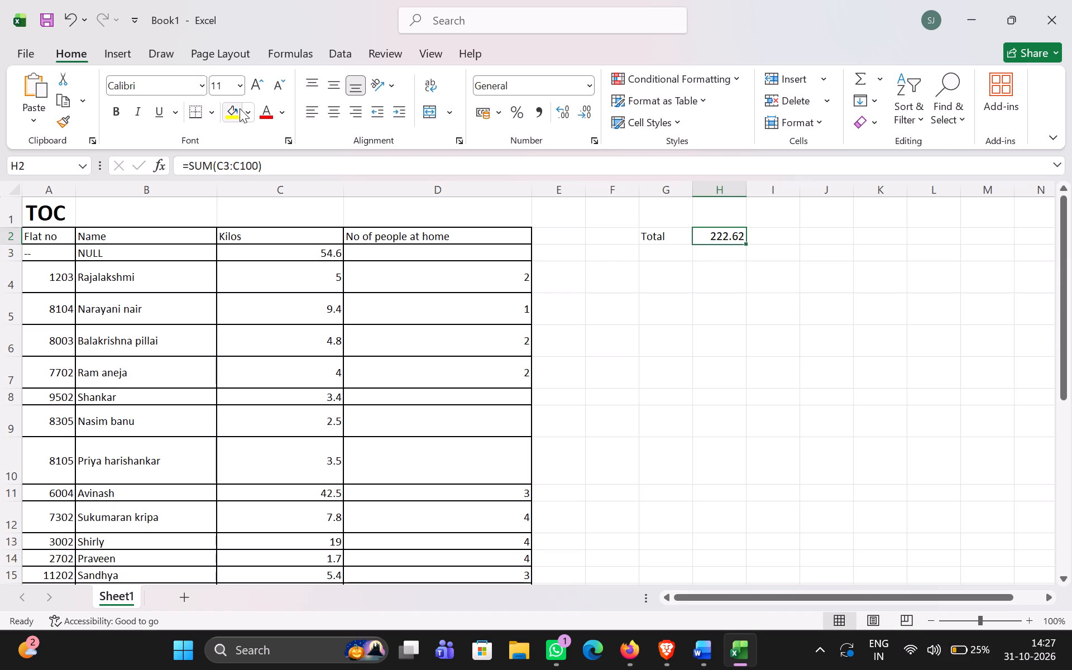
left_click(240, 108)
left_click(122, 109)
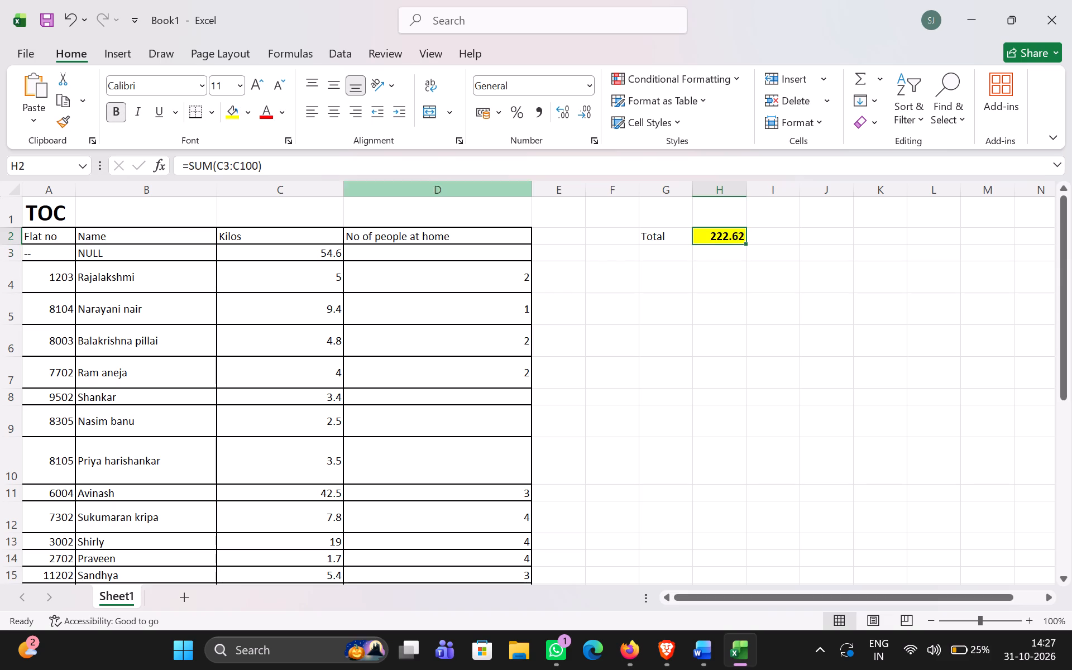
Review the TOC table from its last filled rows and blank rows back up to the highlighted total beside the header.
left_click(671, 295)
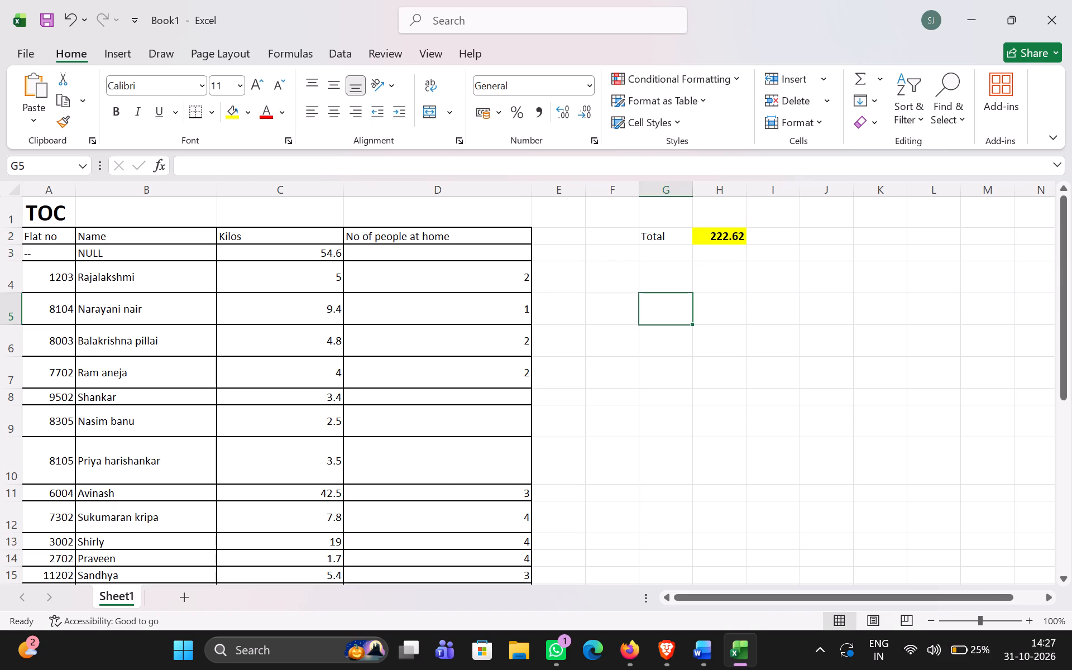
scroll(458, 314, "down", 6)
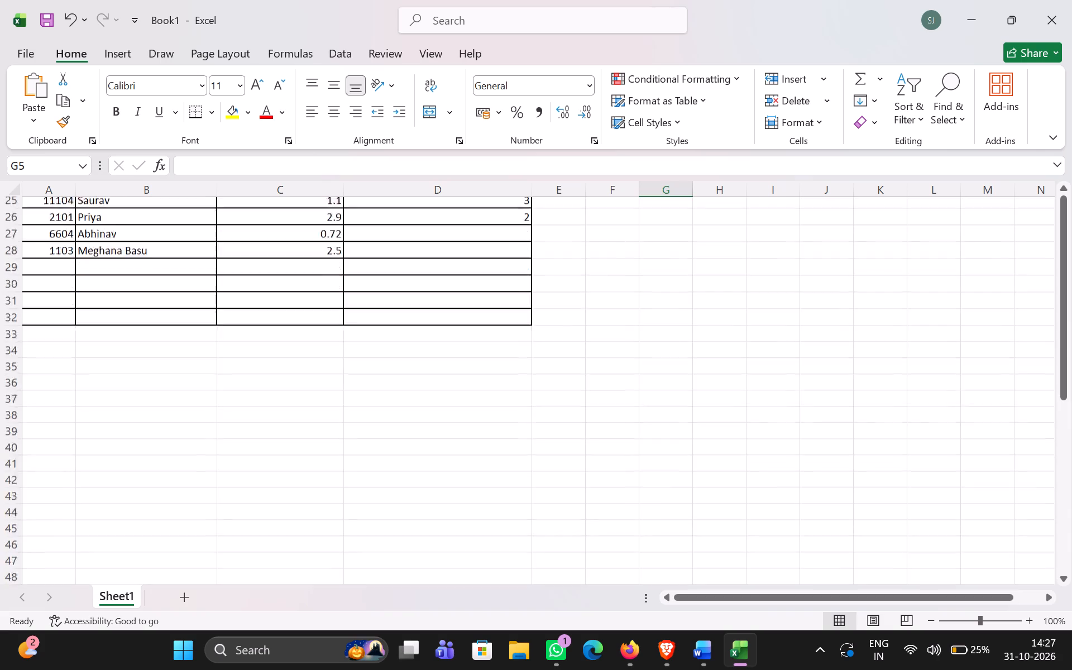
scroll(458, 314, "up", 3)
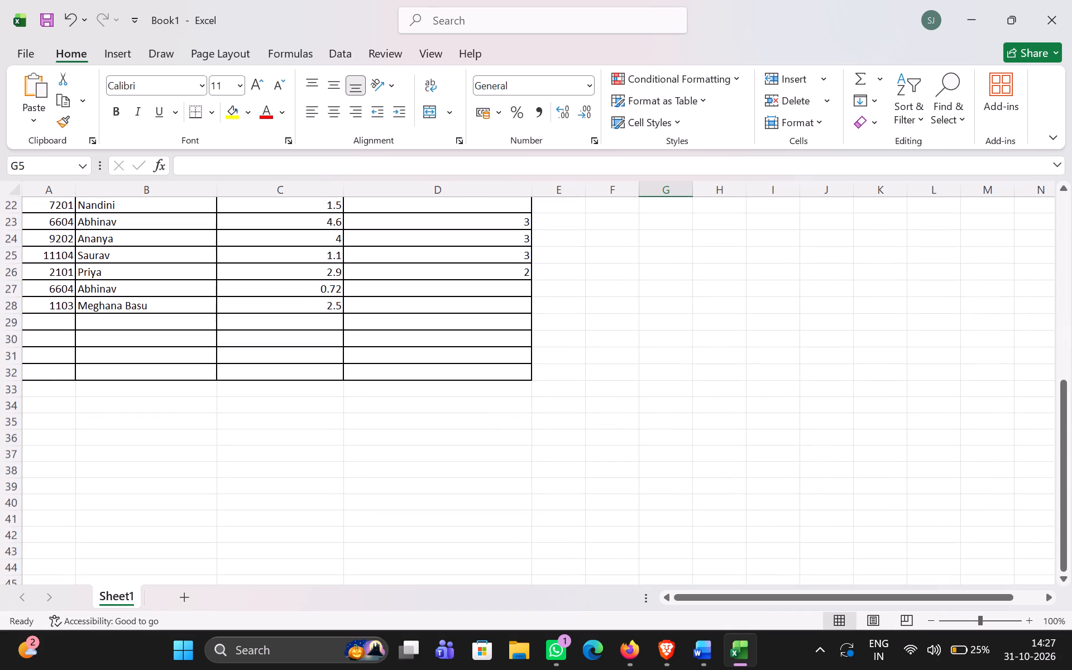
scroll(458, 314, "up", 2)
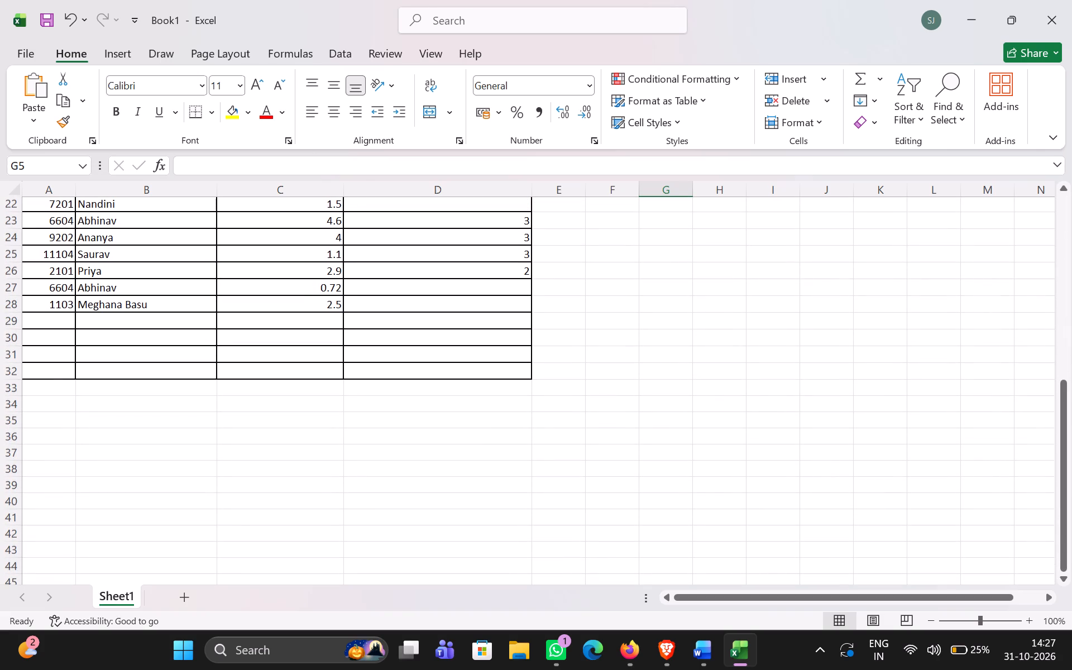
scroll(458, 314, "up", 2)
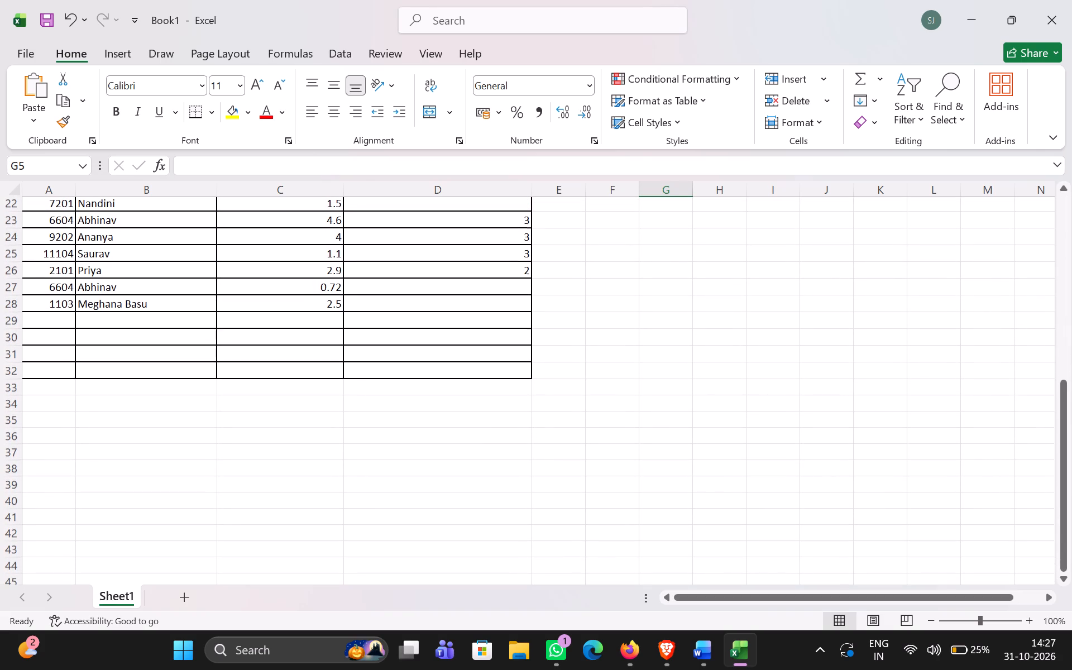
scroll(458, 314, "up", 1)
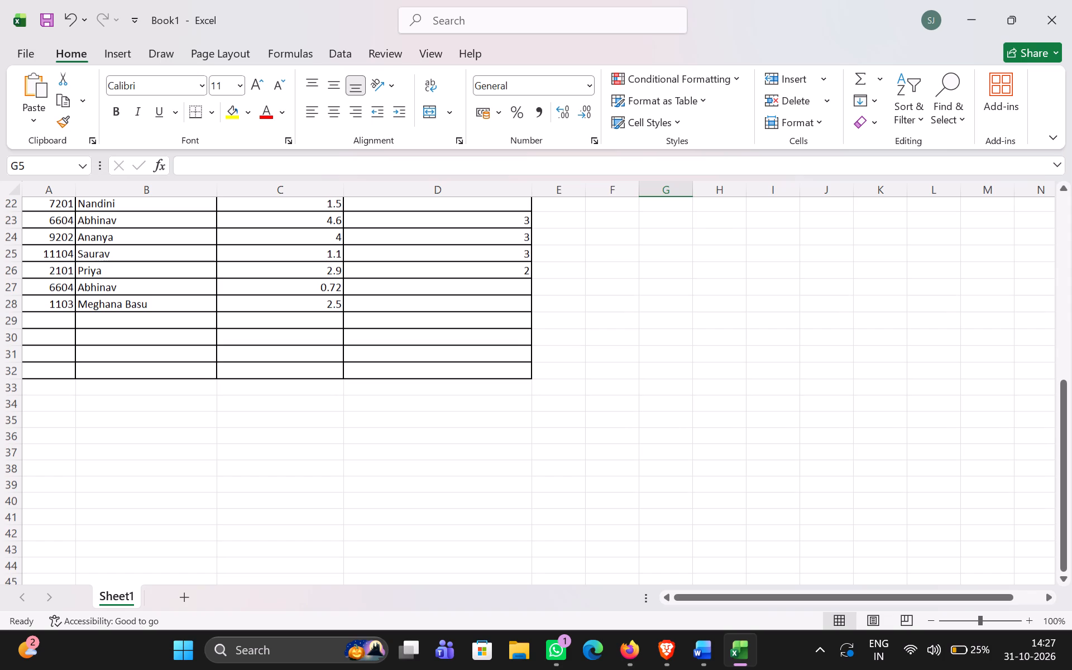
left_click(458, 314)
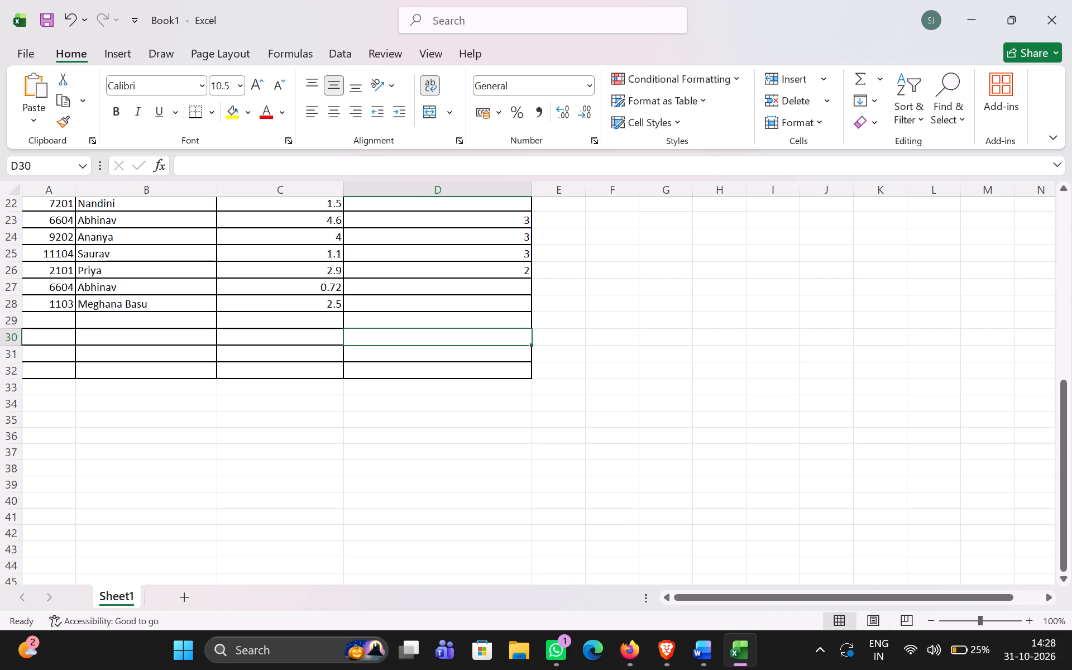
left_click(458, 314)
scroll(544, 357, "up", 1)
scroll(596, 296, "up", 1)
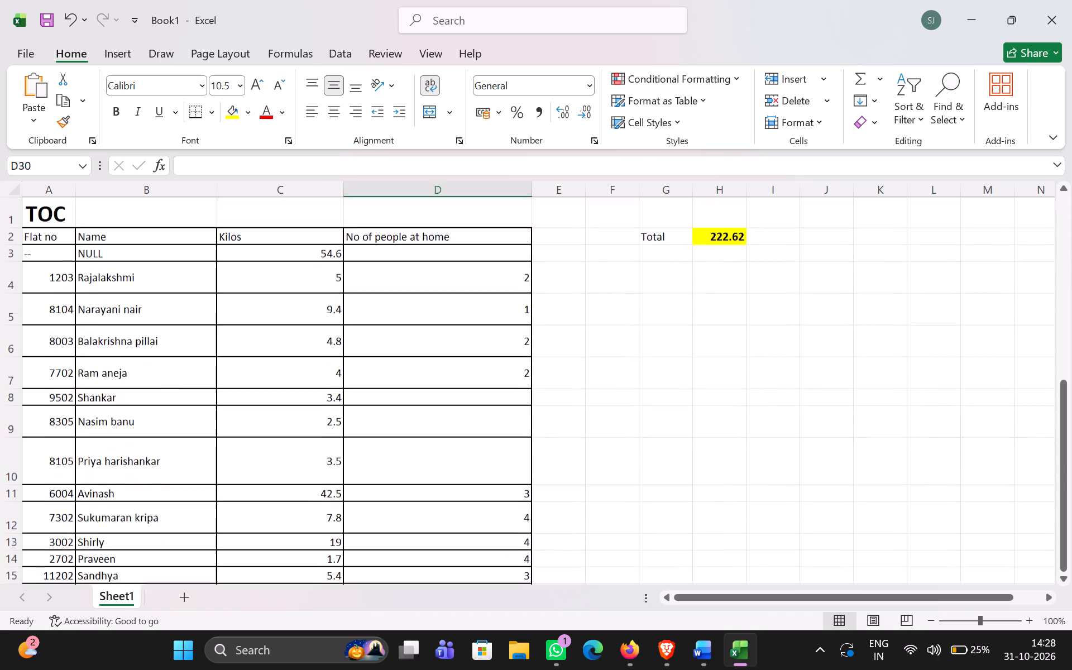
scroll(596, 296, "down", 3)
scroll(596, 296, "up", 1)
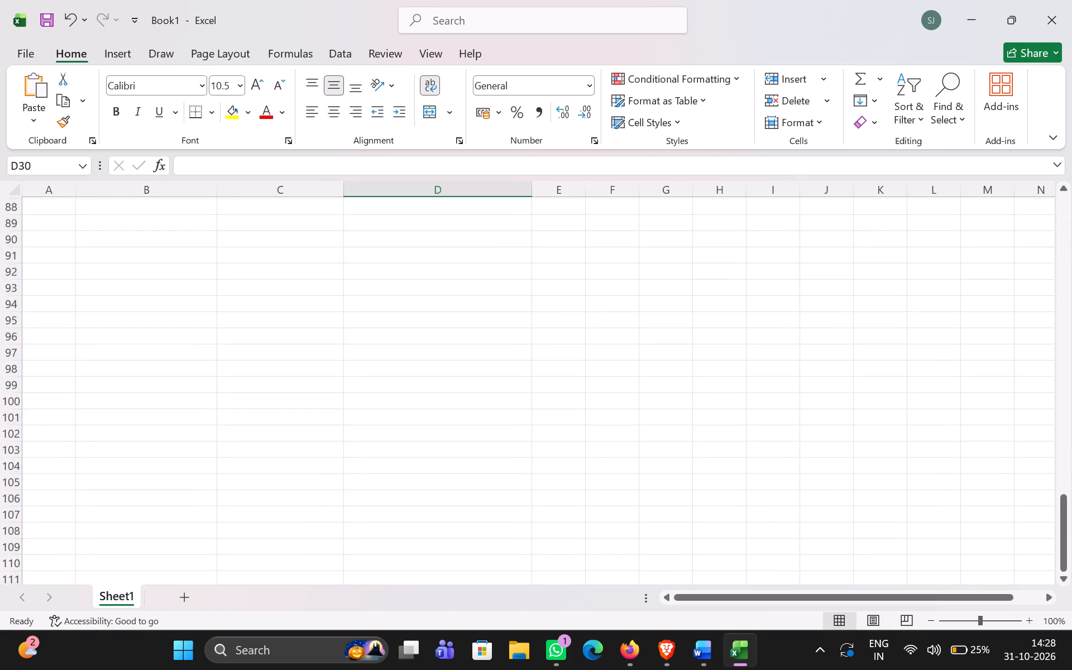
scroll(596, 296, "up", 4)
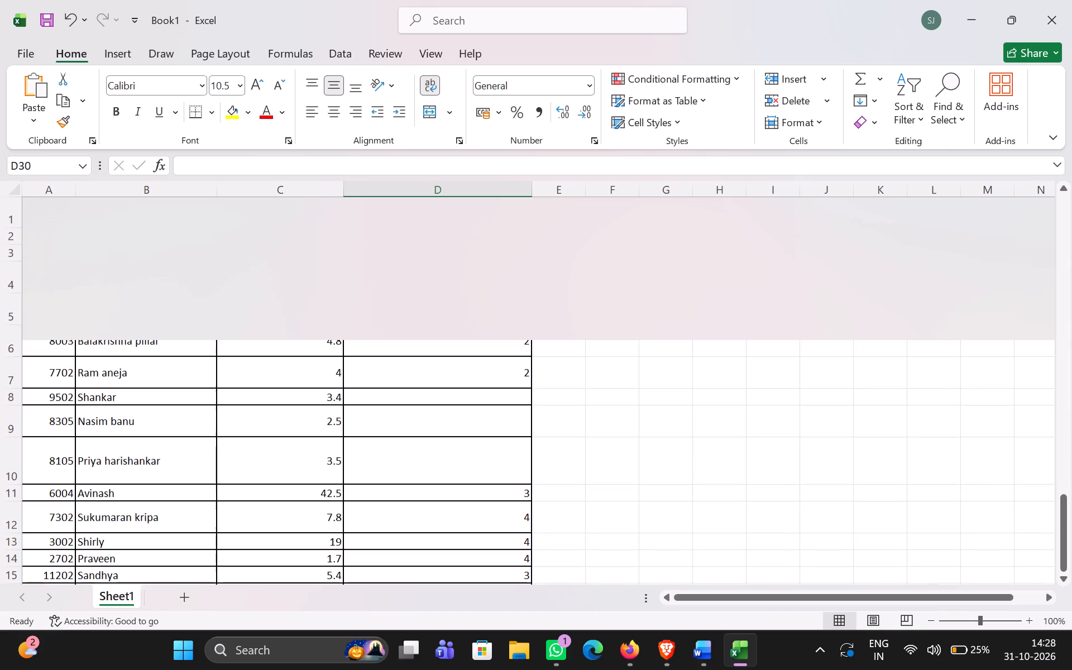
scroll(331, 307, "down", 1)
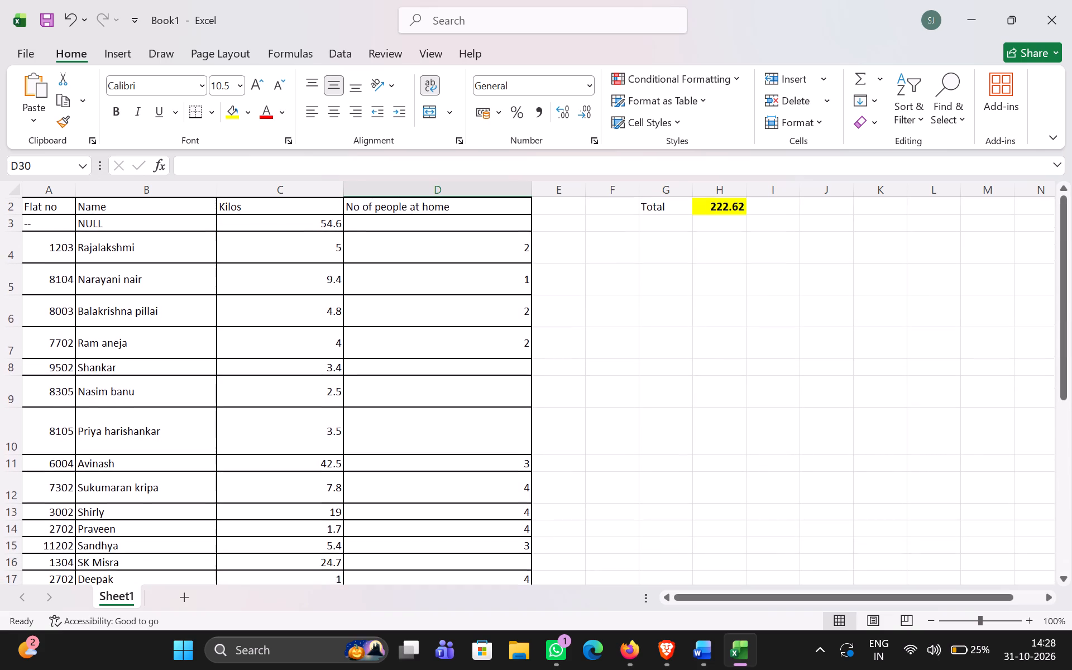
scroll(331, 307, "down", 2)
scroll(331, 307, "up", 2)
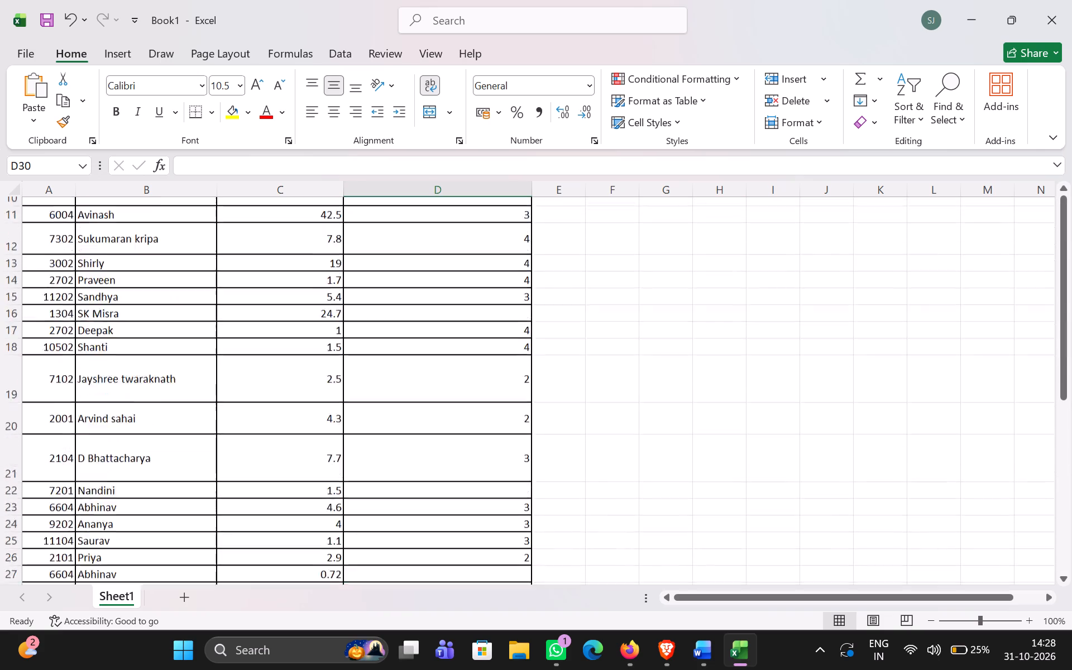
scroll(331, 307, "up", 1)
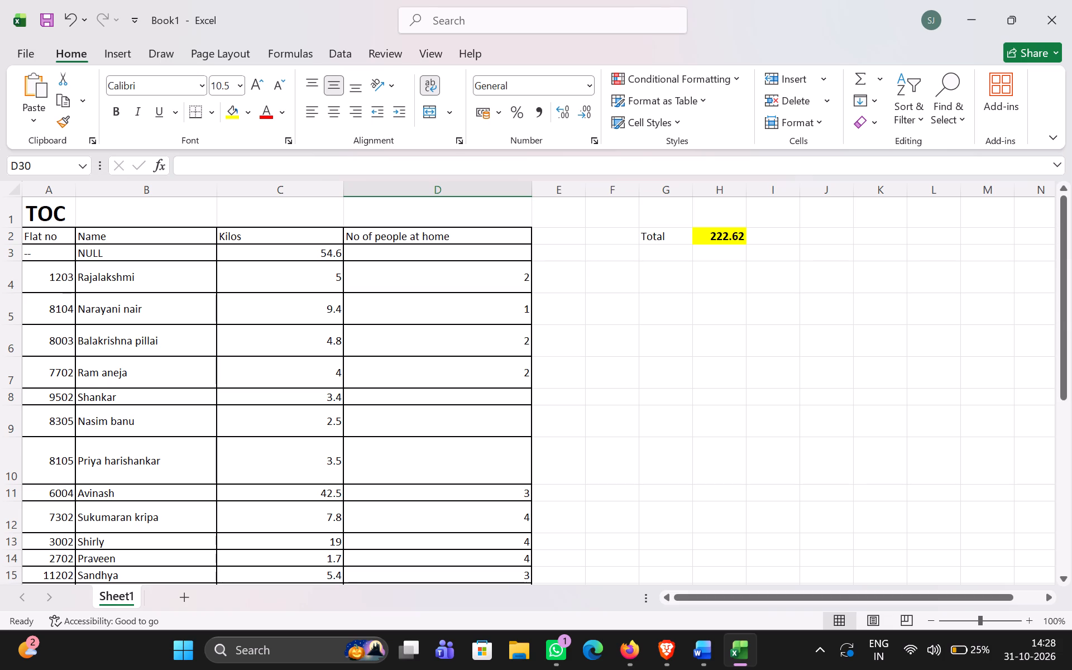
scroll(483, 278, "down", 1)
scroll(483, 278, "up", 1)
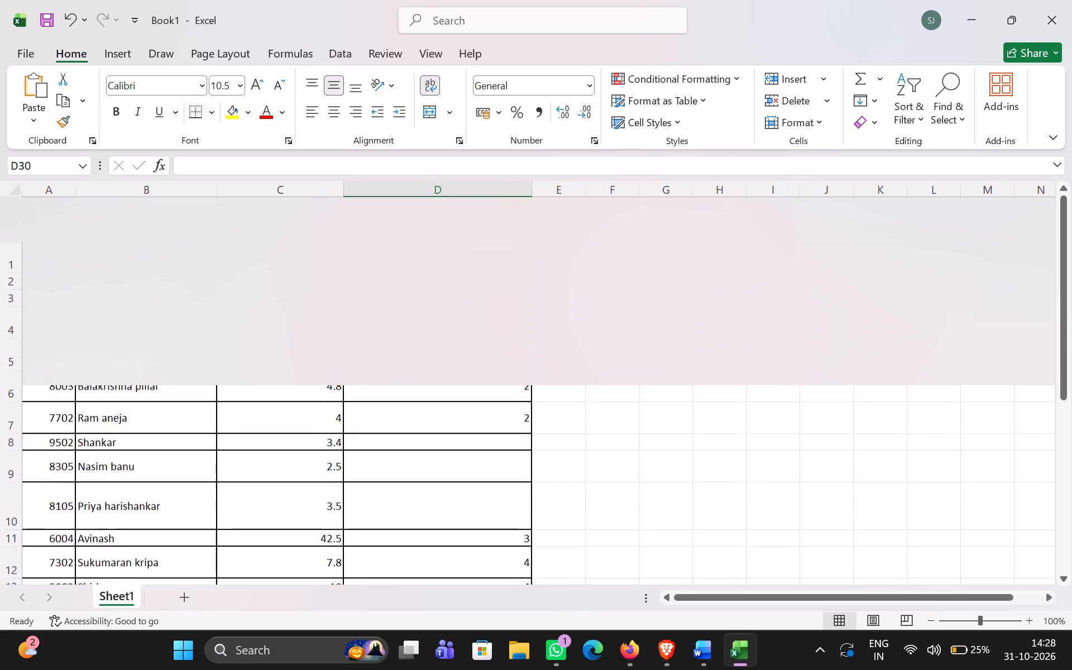
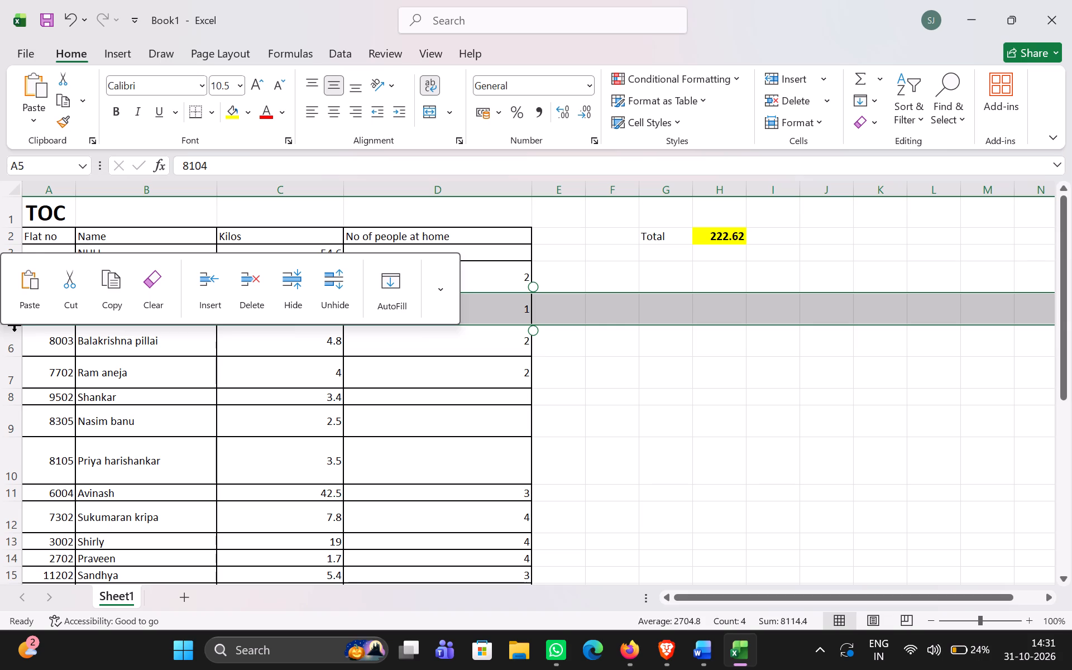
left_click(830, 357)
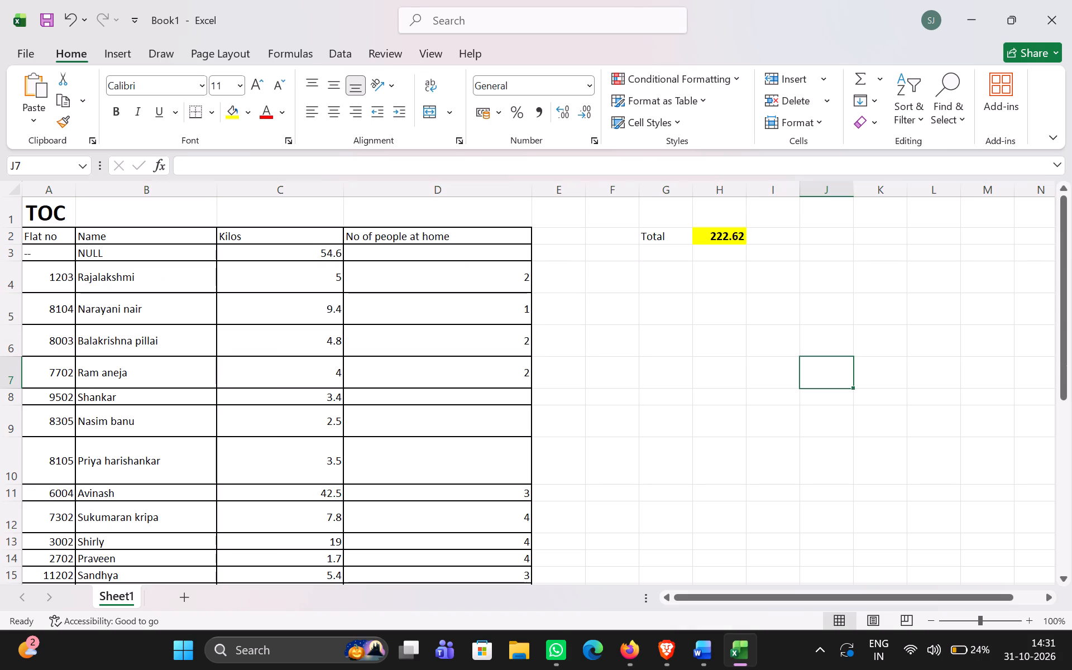
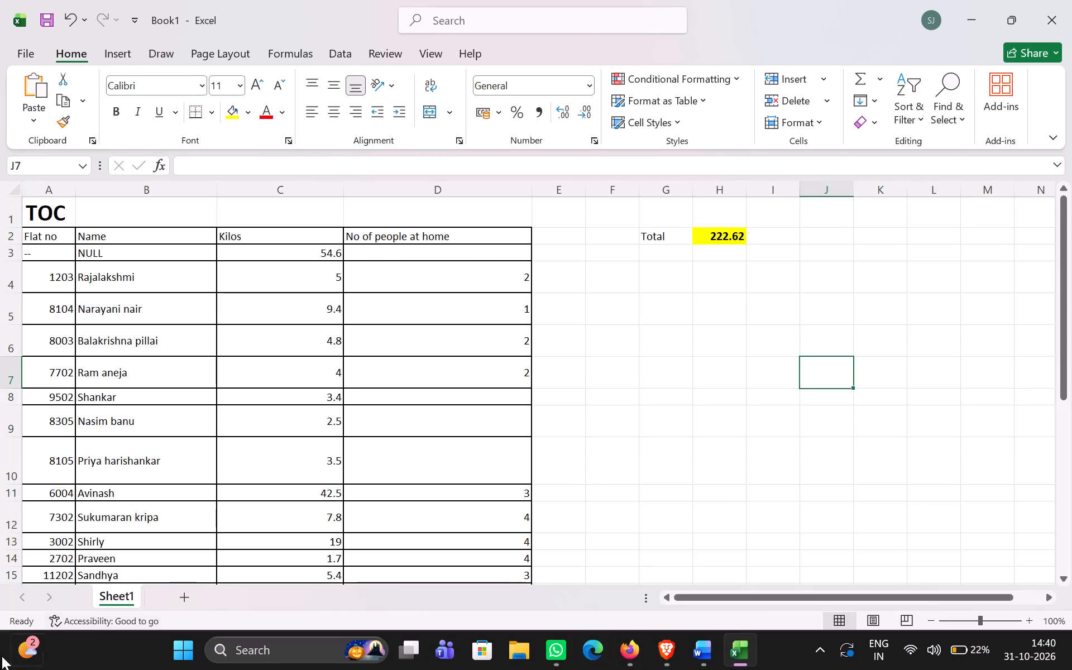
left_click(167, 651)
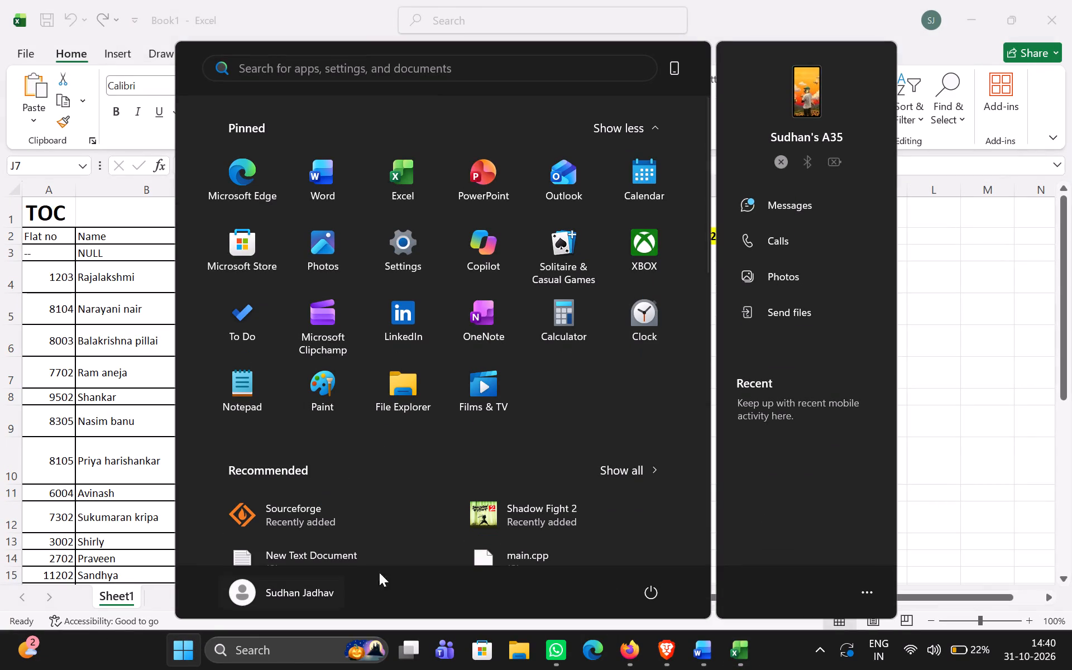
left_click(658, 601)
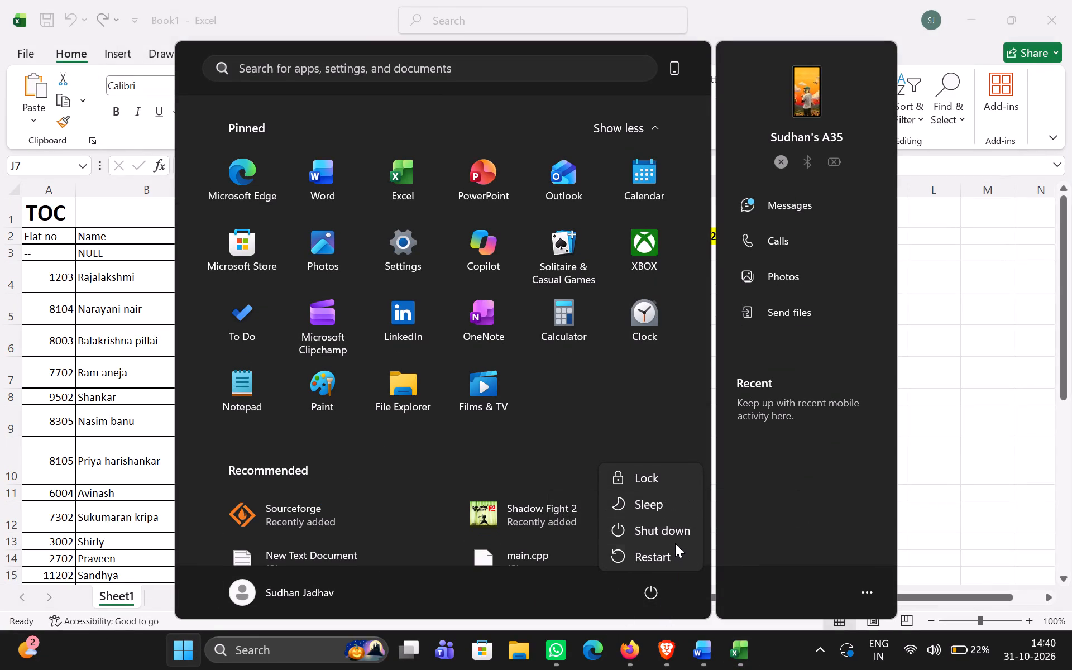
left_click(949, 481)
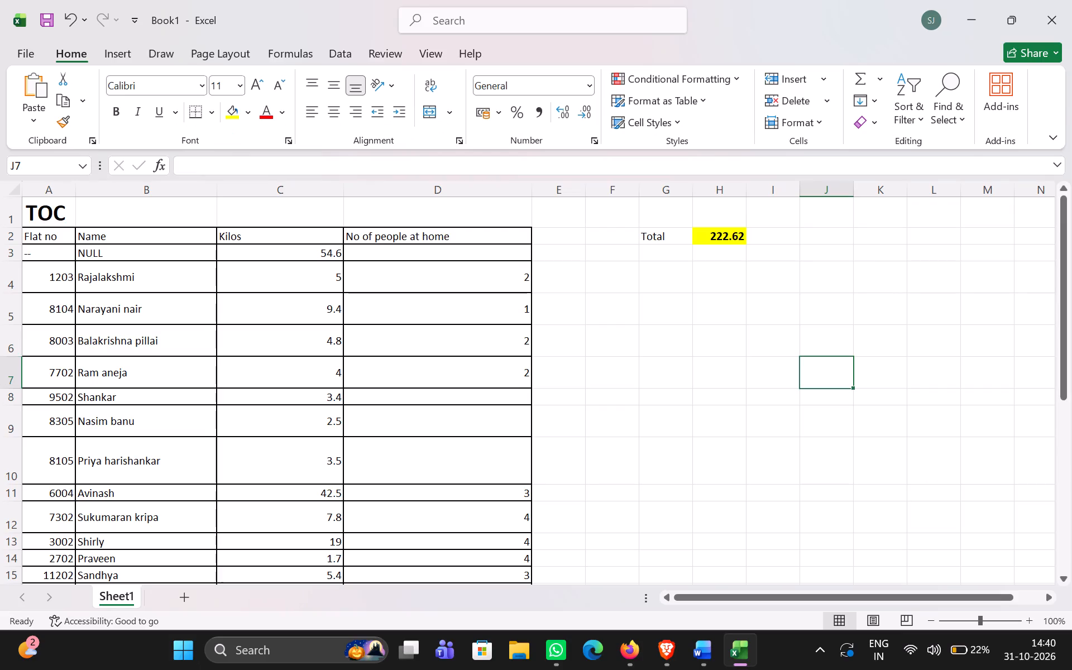
Save the workbook under a new name, browsing for a location and entering Prestige Monte Carlo as the file name.
left_click(23, 58)
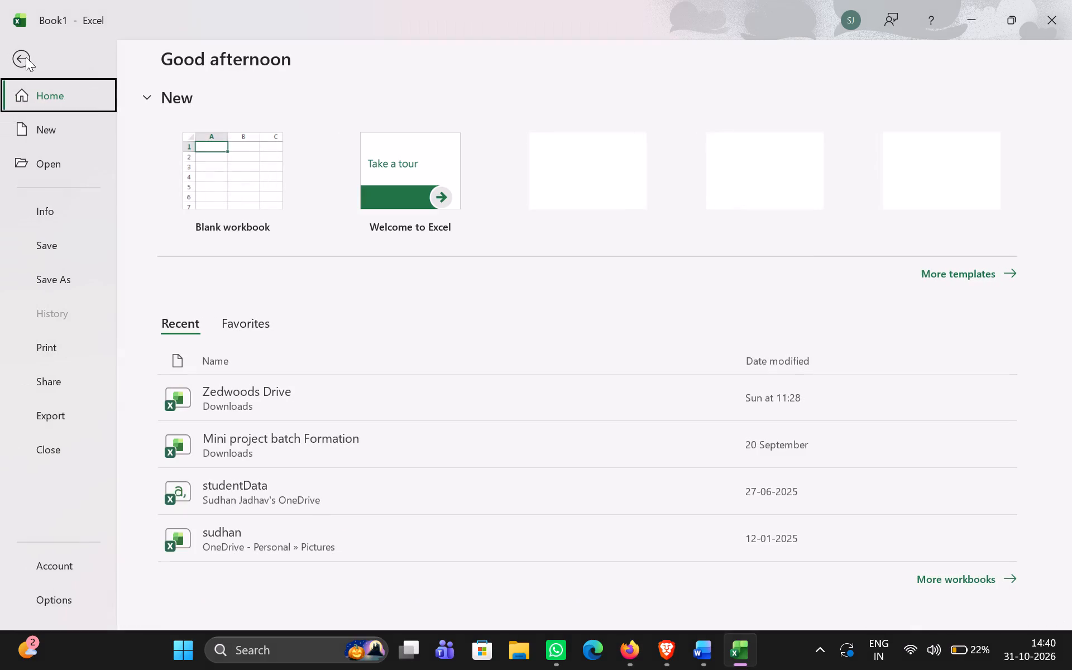
left_click(45, 292)
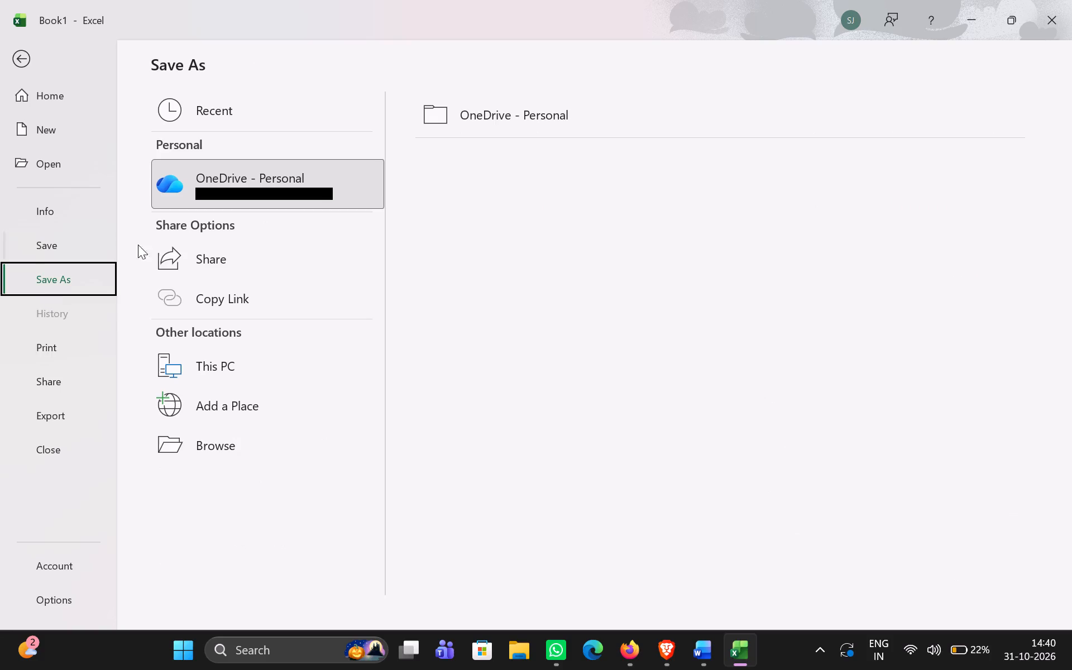
left_click(222, 431)
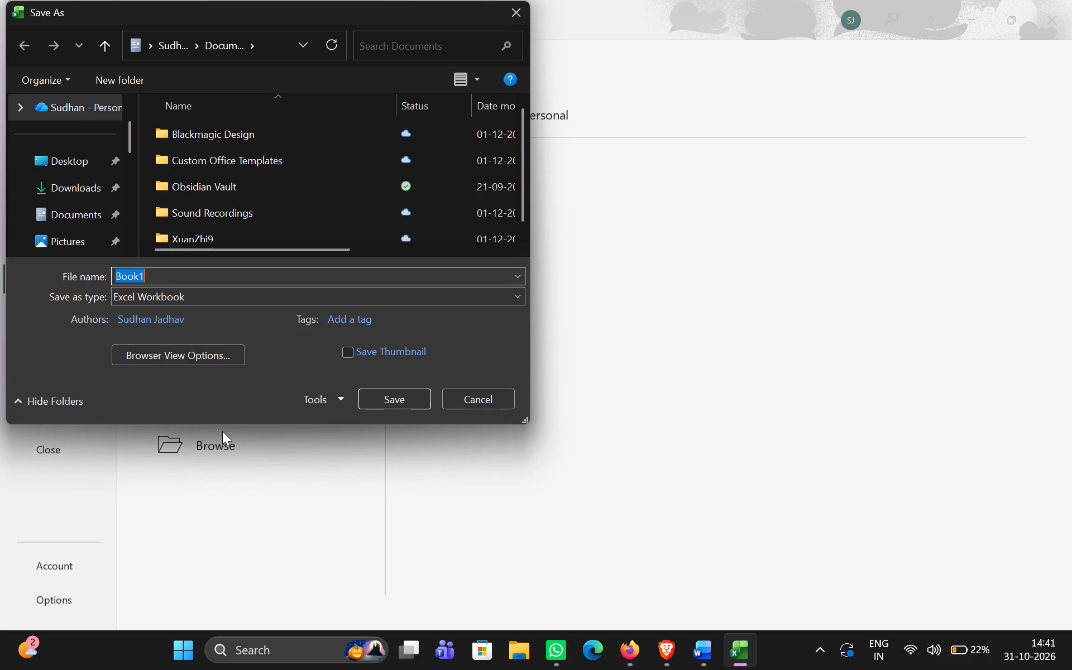
key("BackSpace")
key("p")
key("BackSpace")
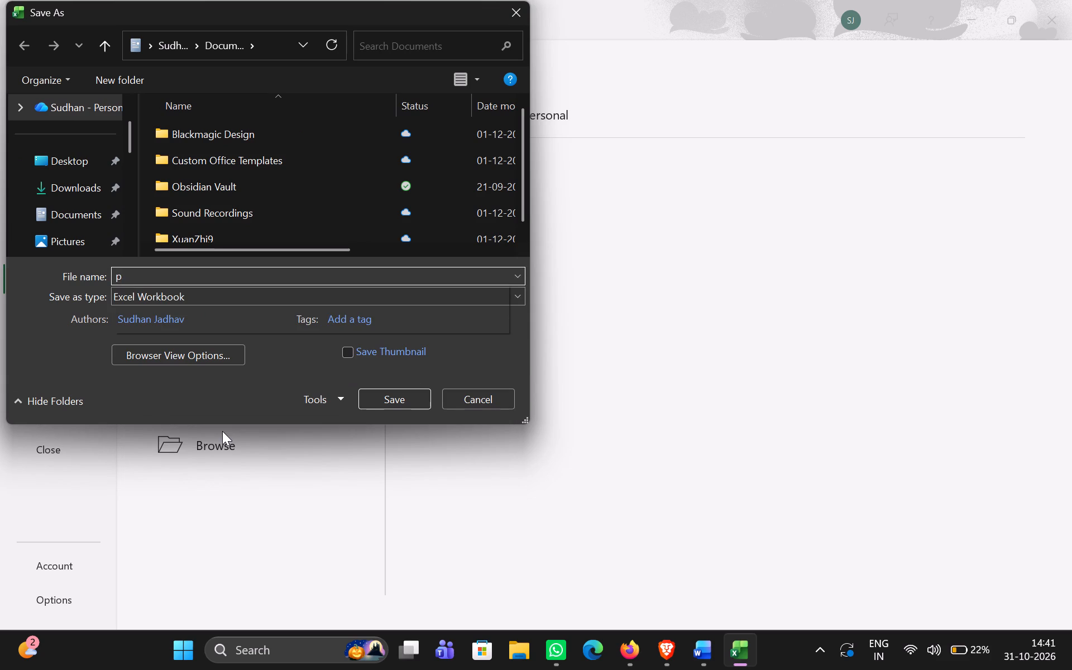
key("p")
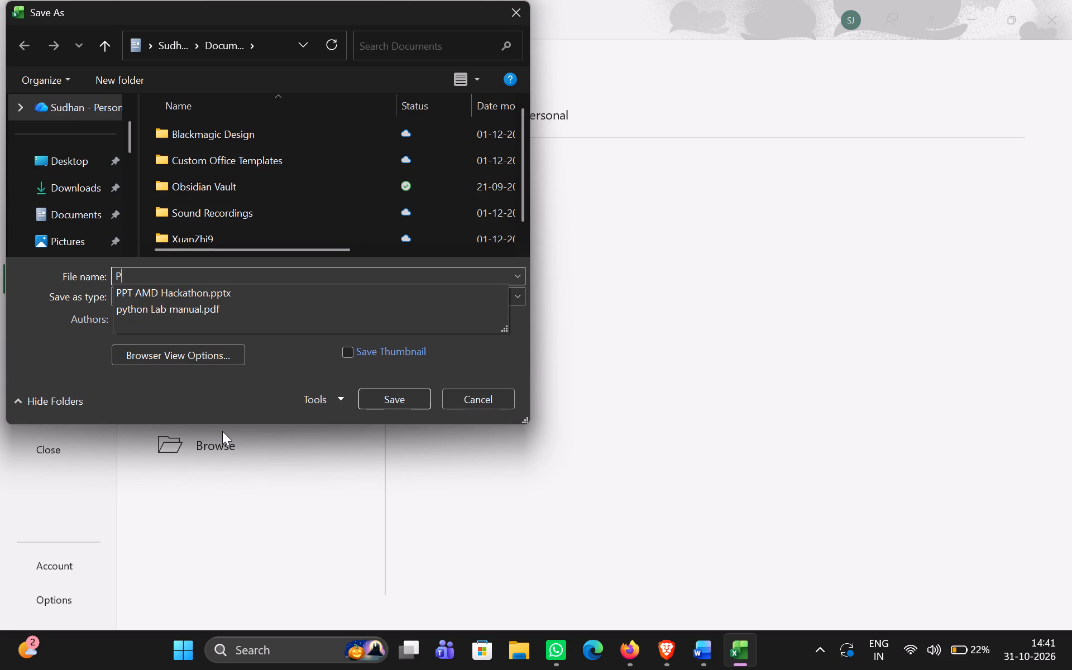
type("res")
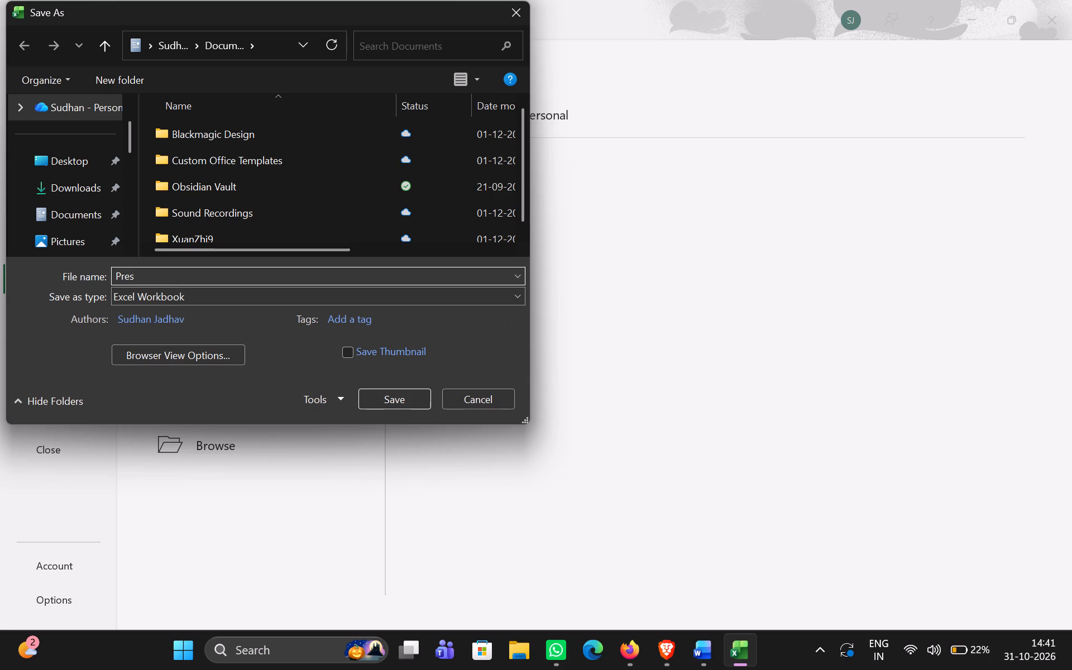
type("tige")
key("space")
key("m")
type("onte")
key("space")
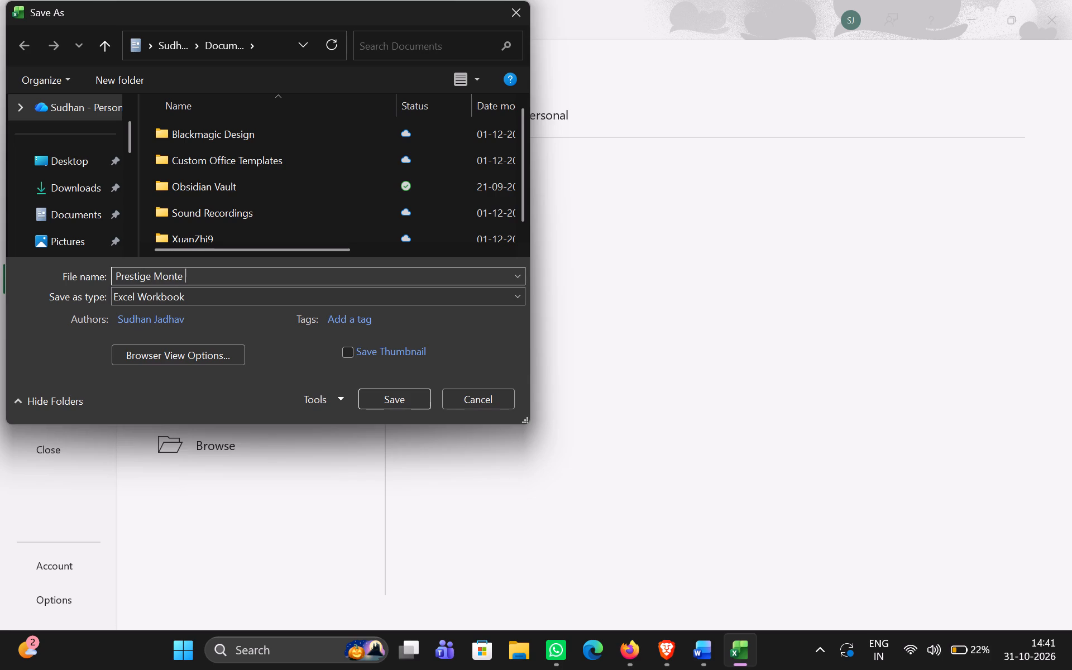
key("c")
type("arlo")
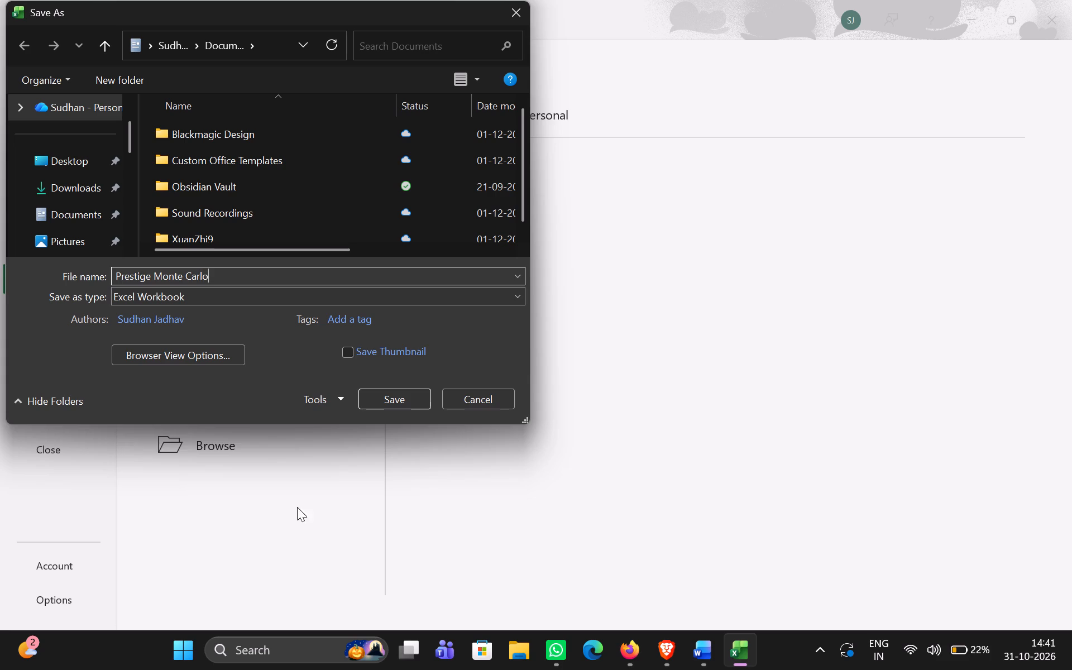
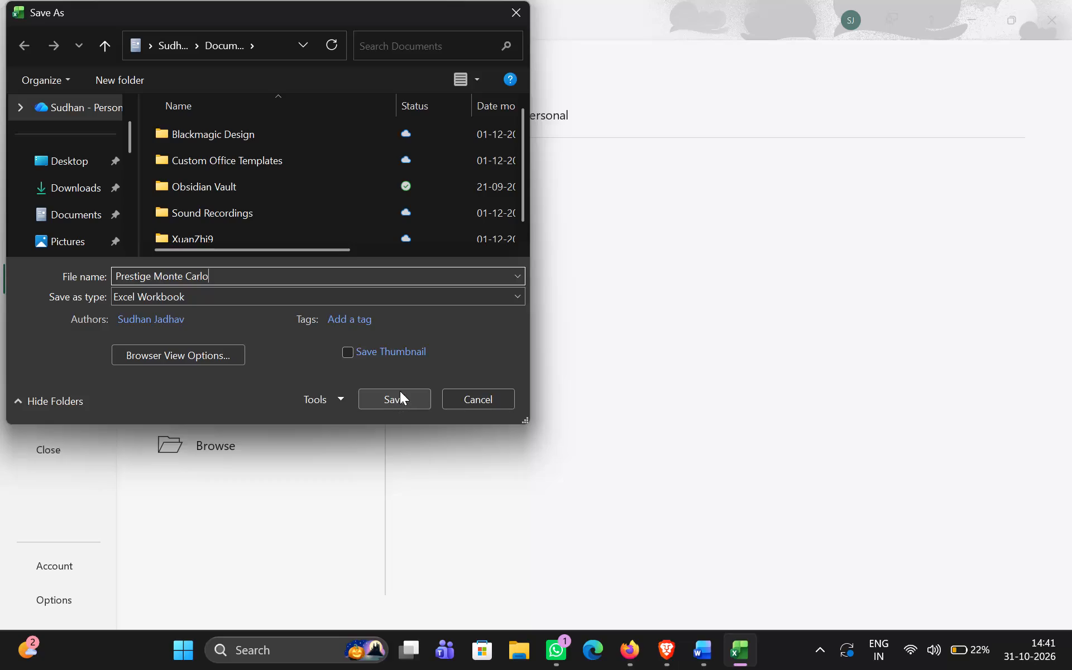
Finish saving the workbook as Prestige Monte Carlo in the Documents folder, as an Excel Workbook.
left_click(406, 403)
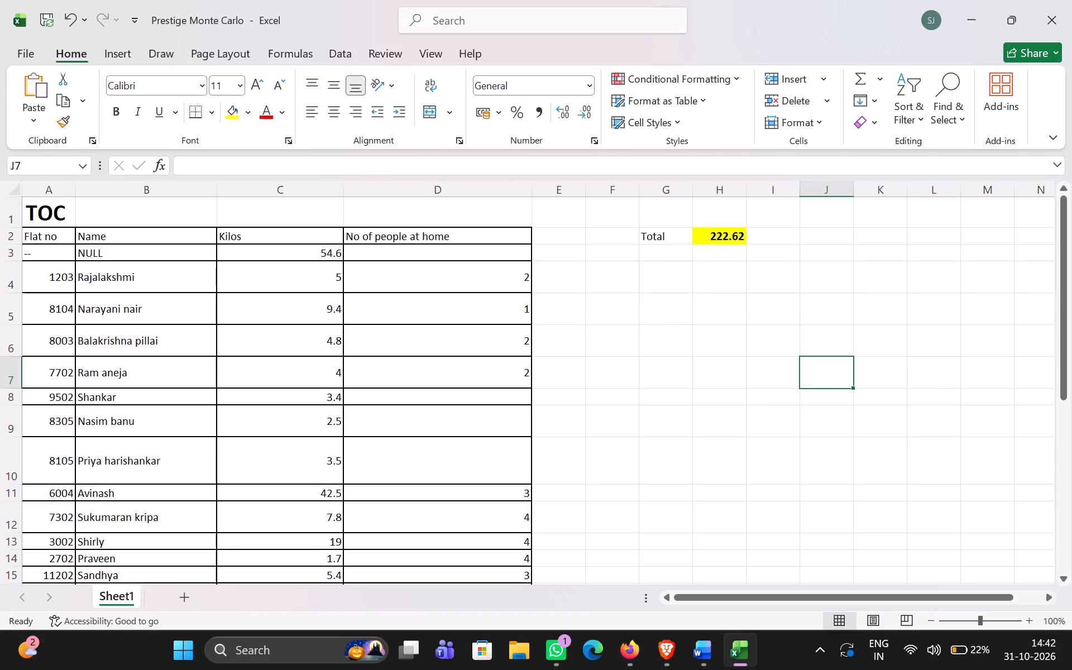
Check the saved TOC sheet, from the table's last filled and blank rows back up to the highlighted total.
scroll(659, 330, "right", 1)
scroll(659, 330, "down", 6)
scroll(659, 330, "up", 1)
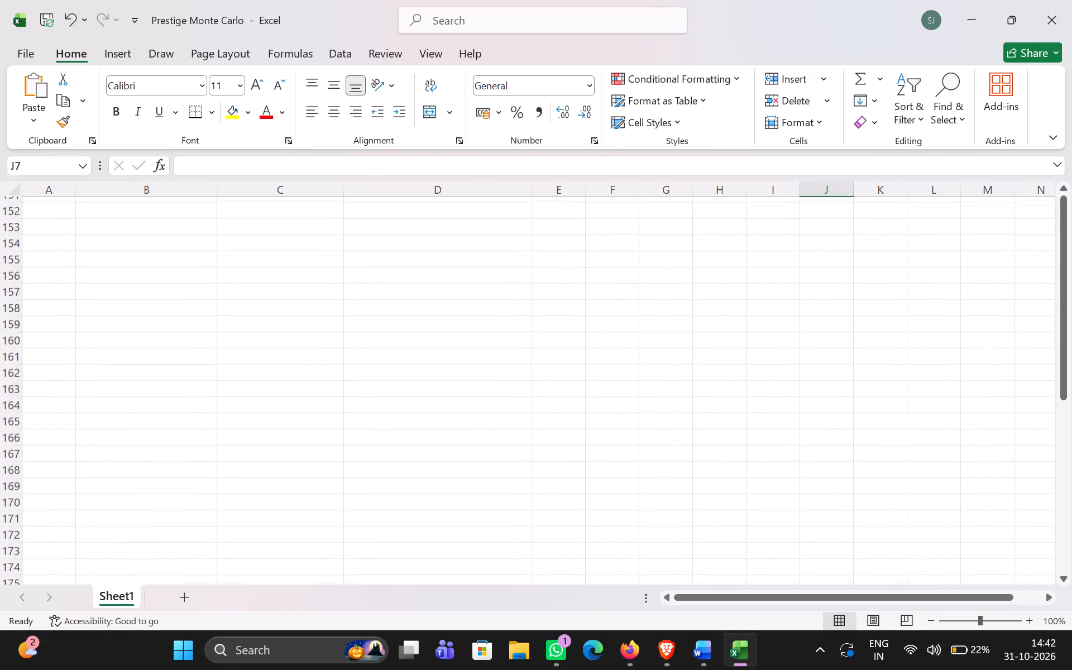
scroll(659, 330, "up", 4)
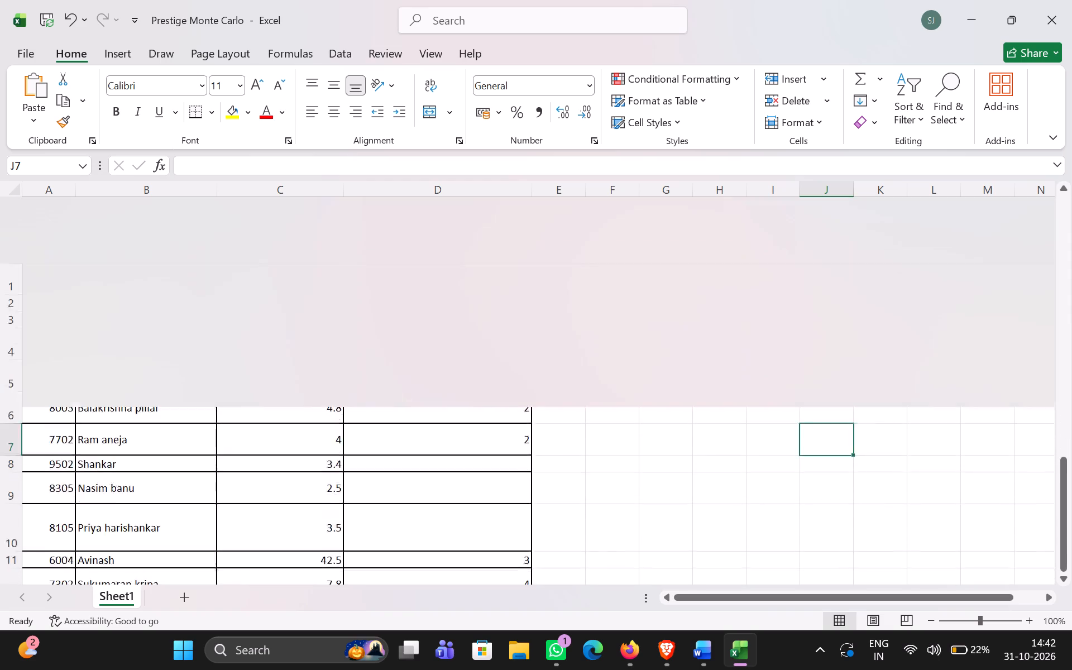
scroll(659, 330, "down", 3)
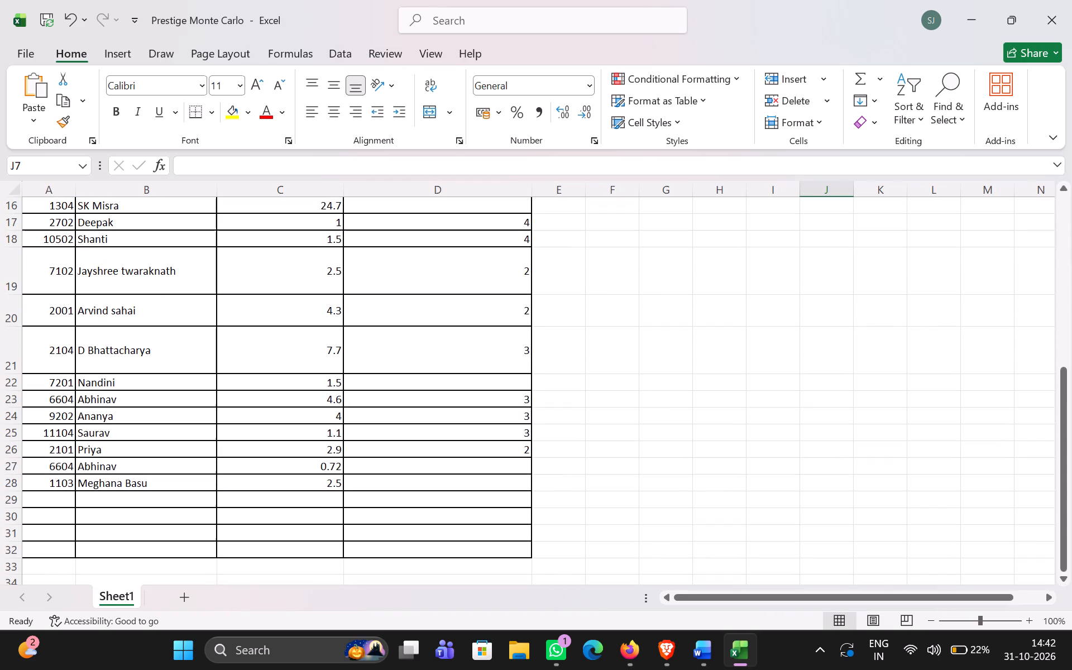
scroll(665, 305, "up", 2)
left_click(758, 272)
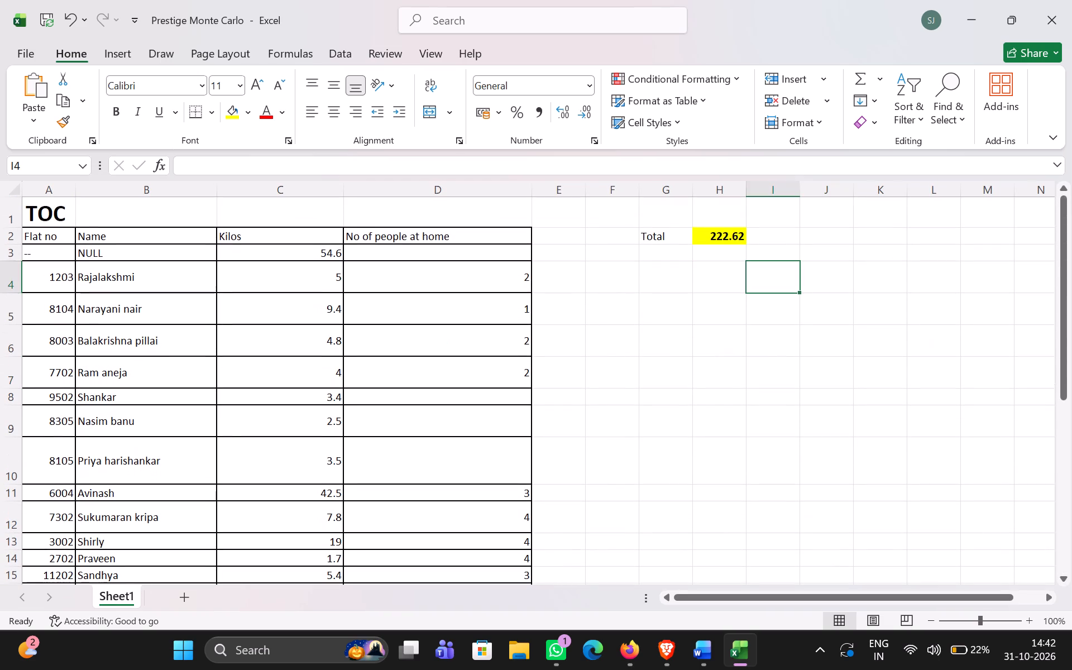
left_click(733, 256)
left_click(734, 244)
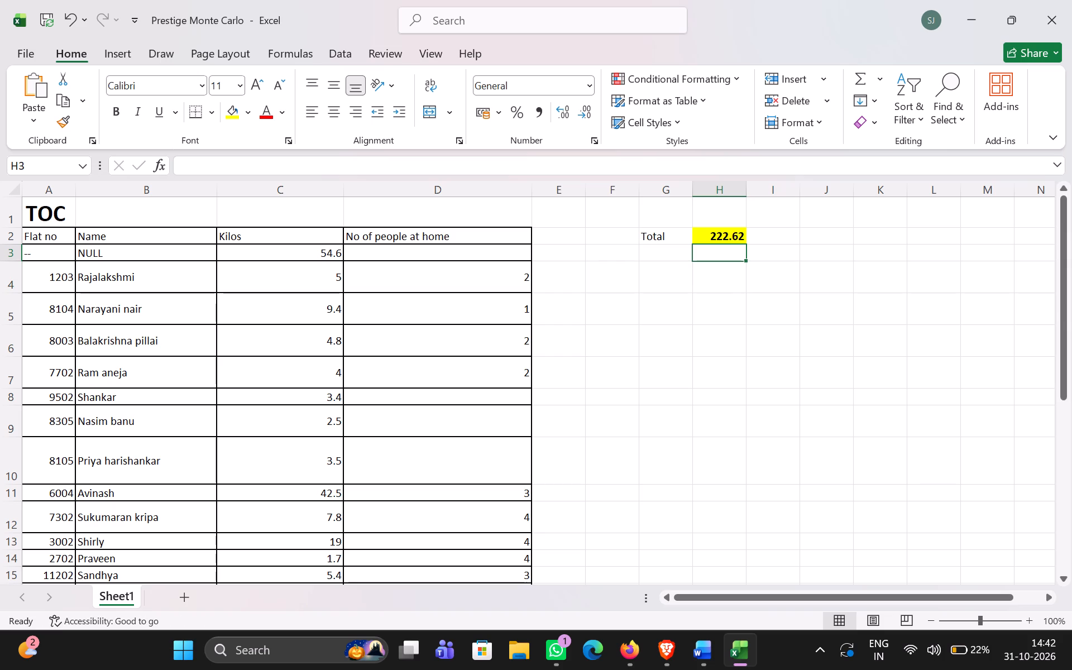
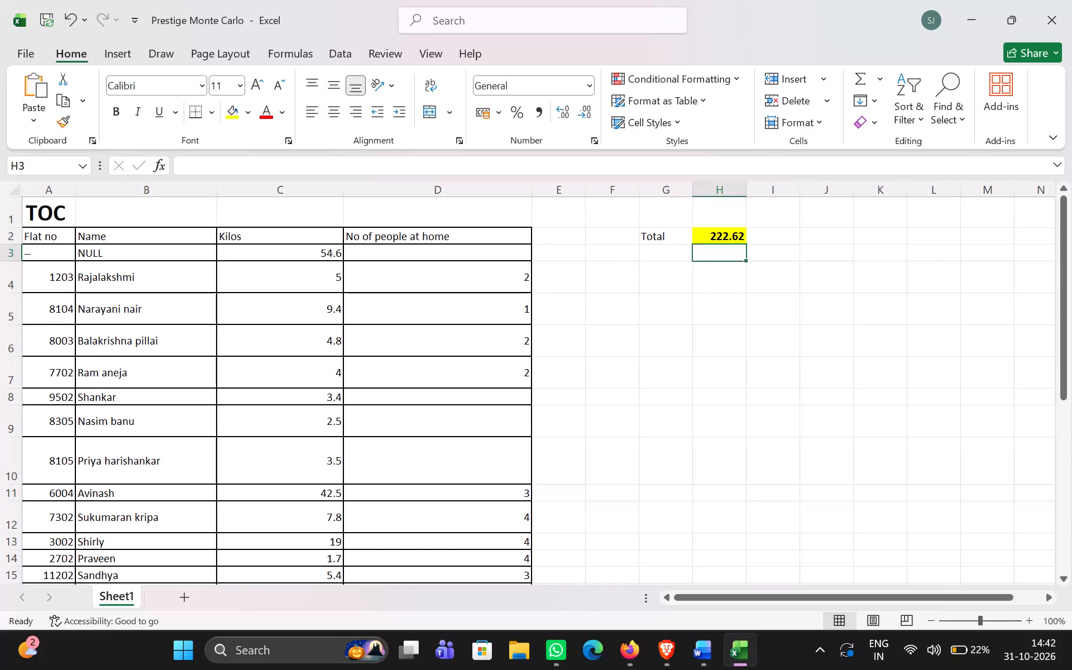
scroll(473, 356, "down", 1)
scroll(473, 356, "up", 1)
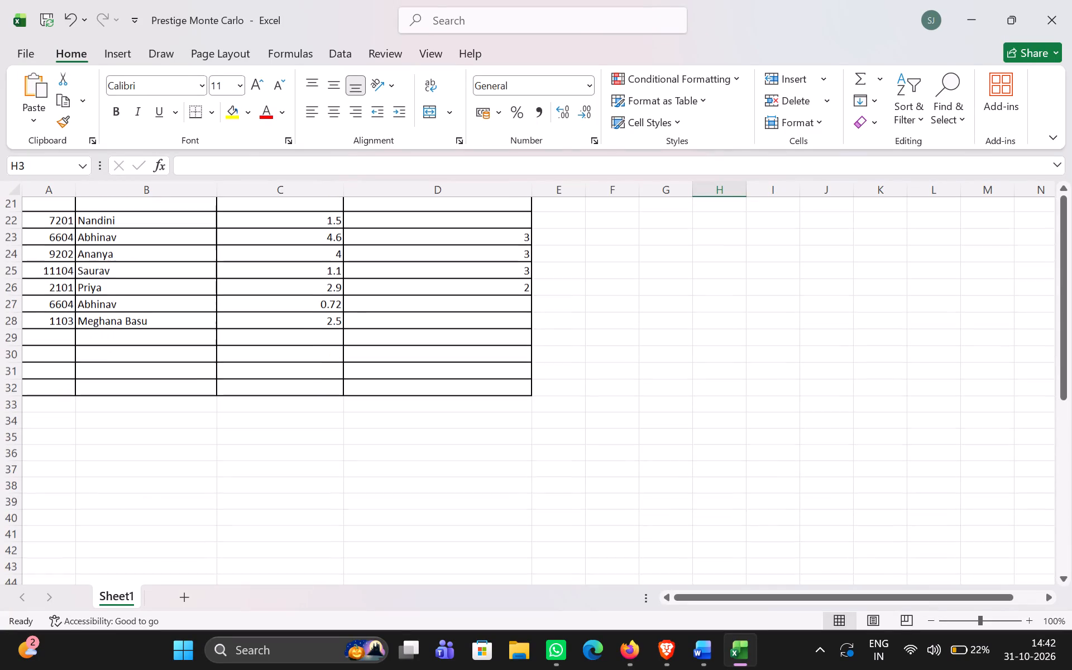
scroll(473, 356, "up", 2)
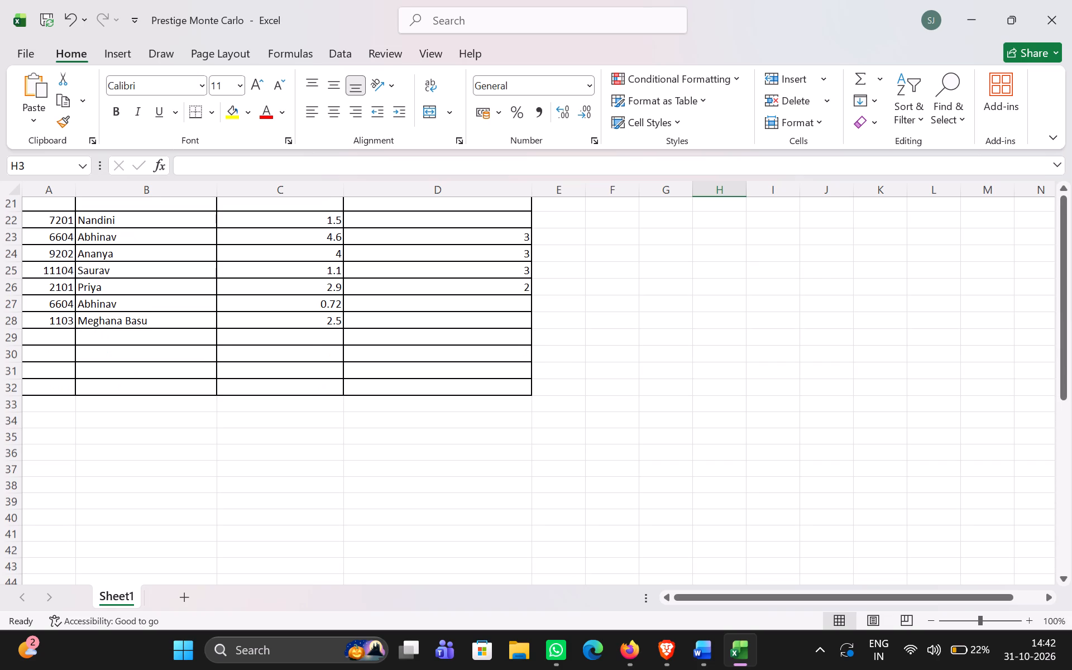
Review the whole TOC table, from the headings and highlighted kilos total down to the last flat entries and empty rows.
scroll(473, 356, "up", 1)
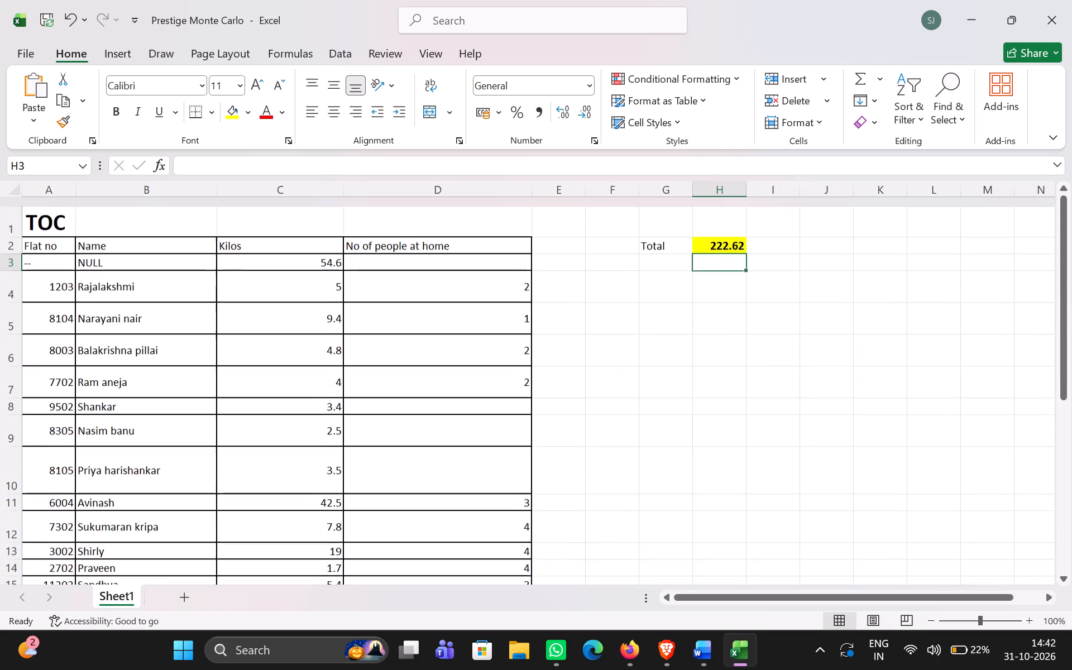
scroll(473, 356, "down", 6)
scroll(473, 356, "right", 1)
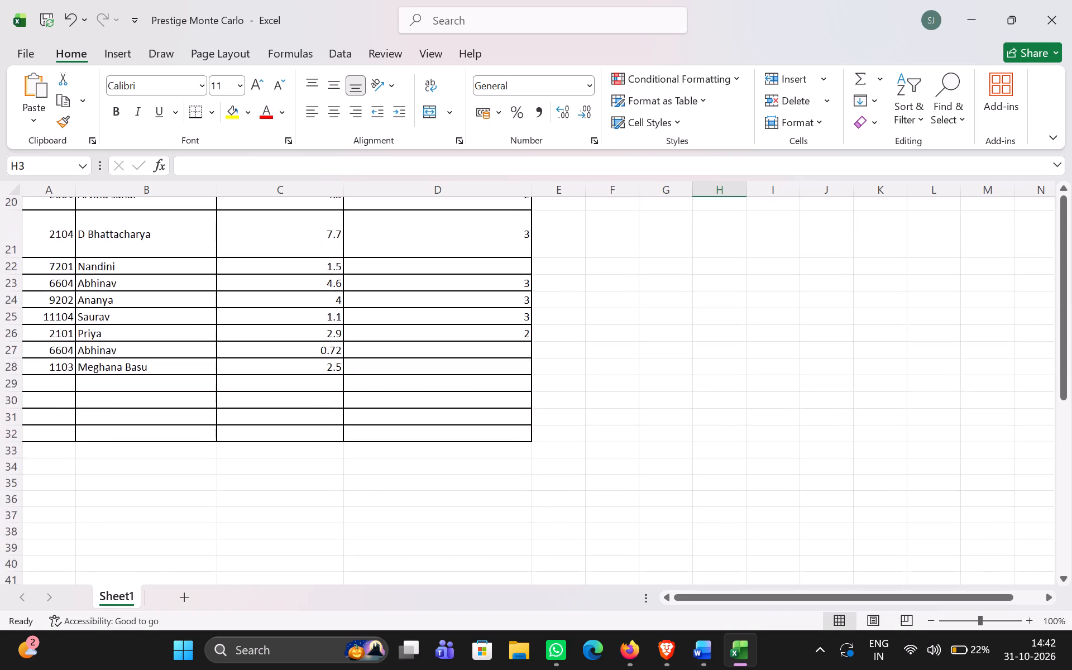
scroll(473, 356, "right", 1)
scroll(473, 356, "down", 1)
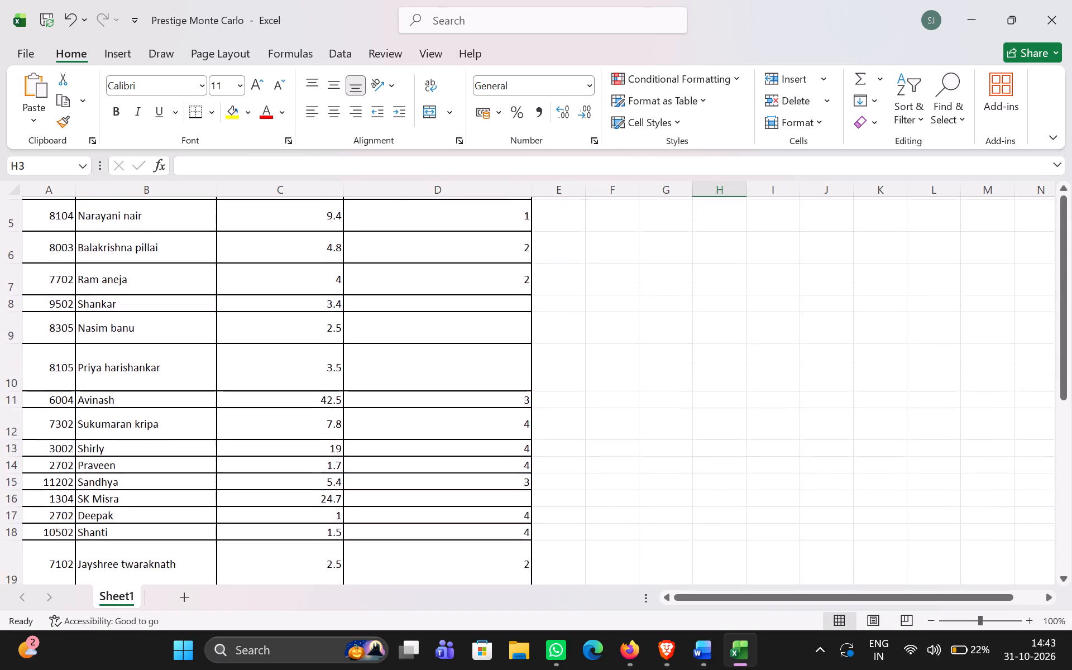
scroll(473, 356, "down", 2)
scroll(473, 356, "right", 1)
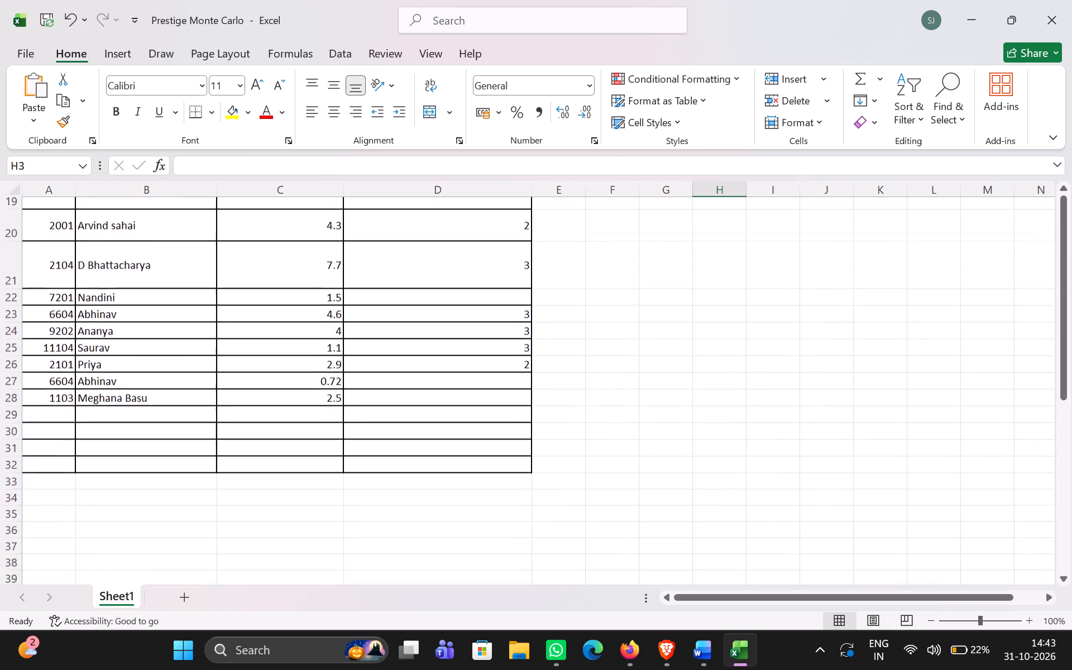
scroll(473, 356, "right", 6)
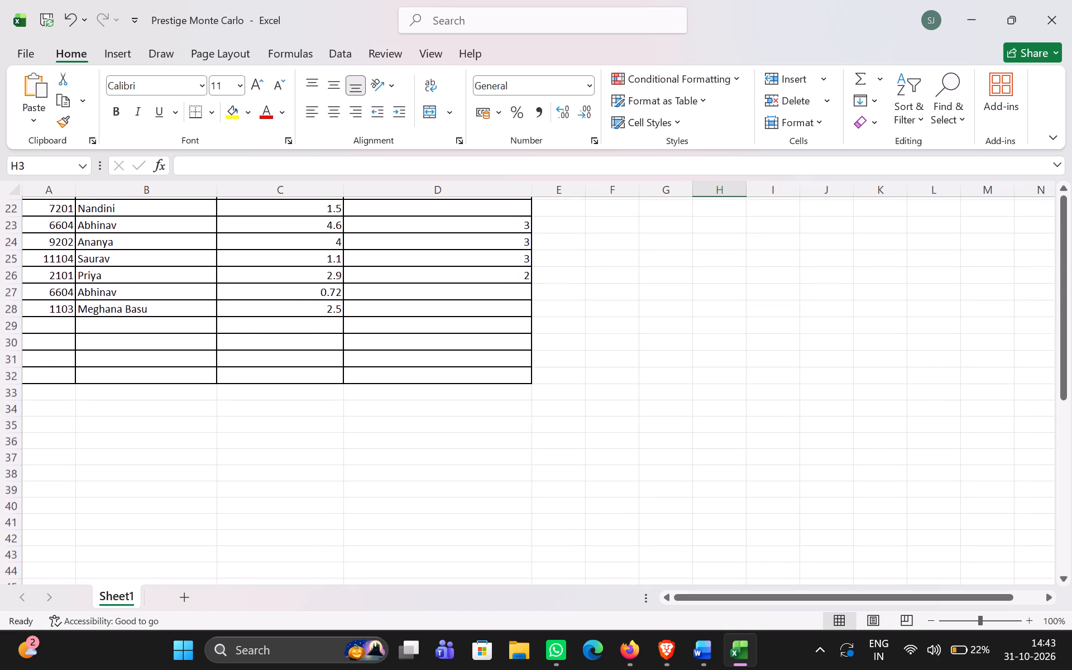
scroll(473, 356, "right", 1)
scroll(473, 356, "down", 1)
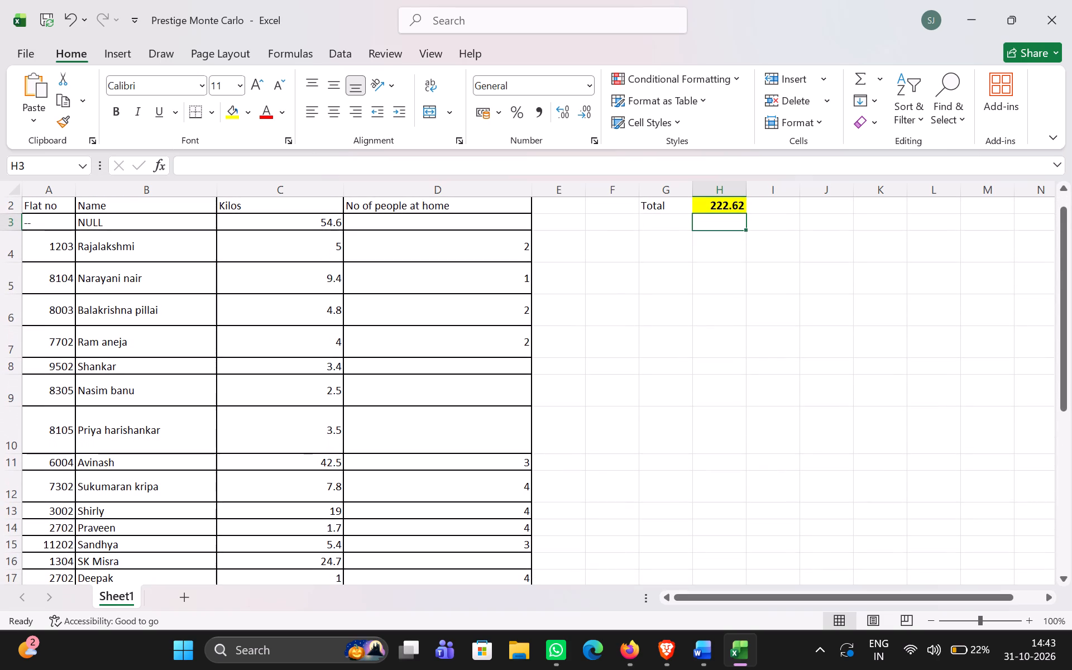
scroll(78, 271, "down", 1)
scroll(107, 313, "up", 1)
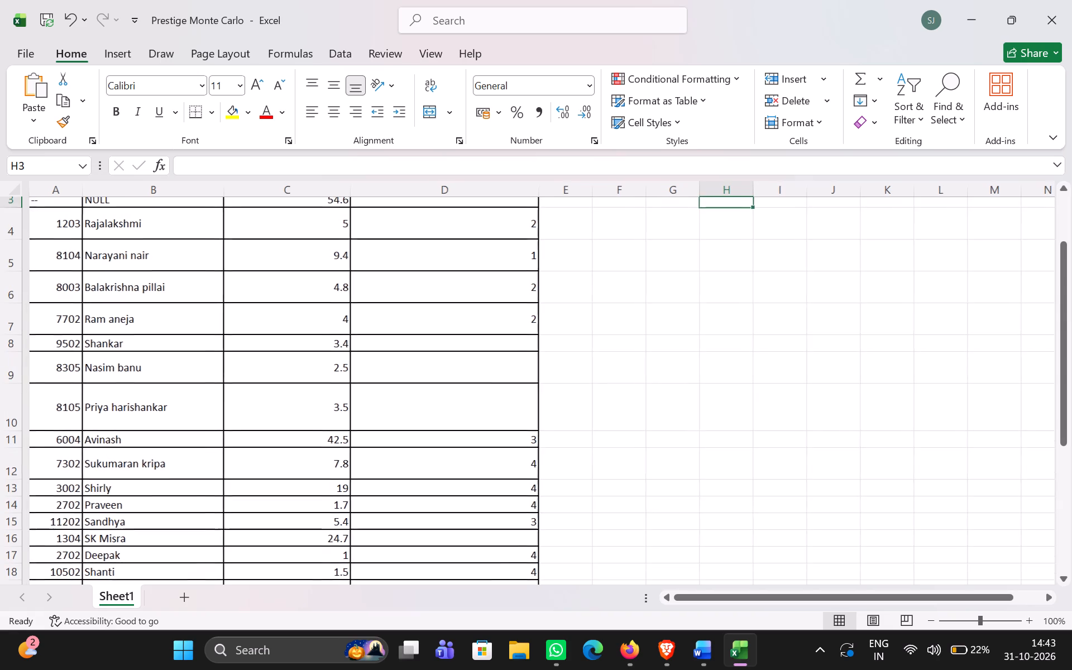
scroll(107, 313, "up", 1)
scroll(156, 312, "down", 1)
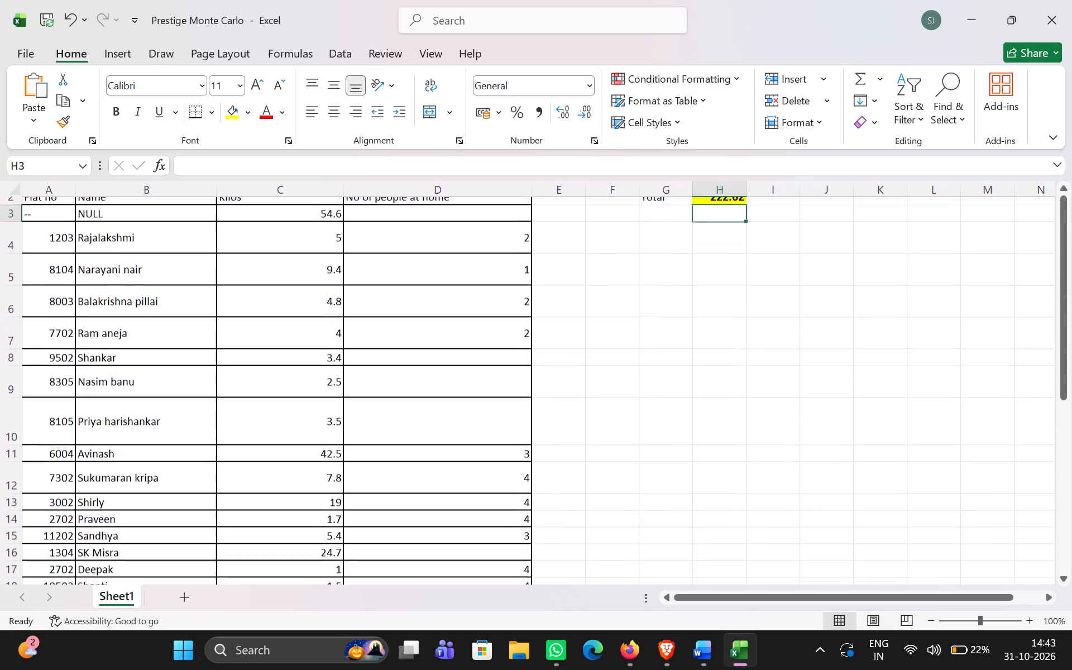
scroll(156, 312, "down", 3)
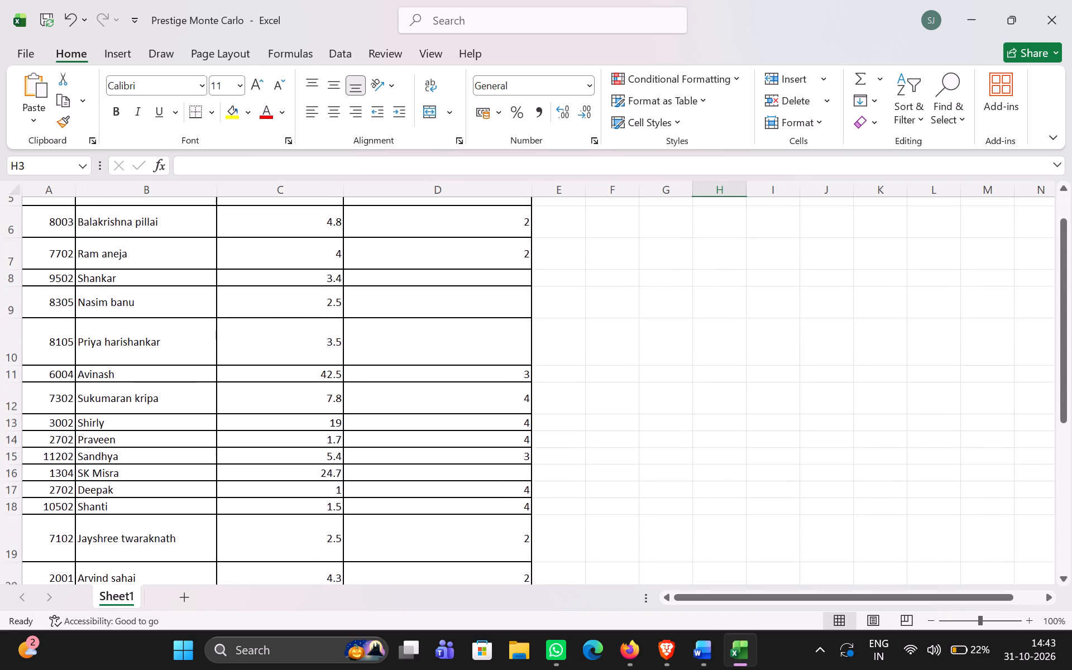
scroll(156, 312, "down", 2)
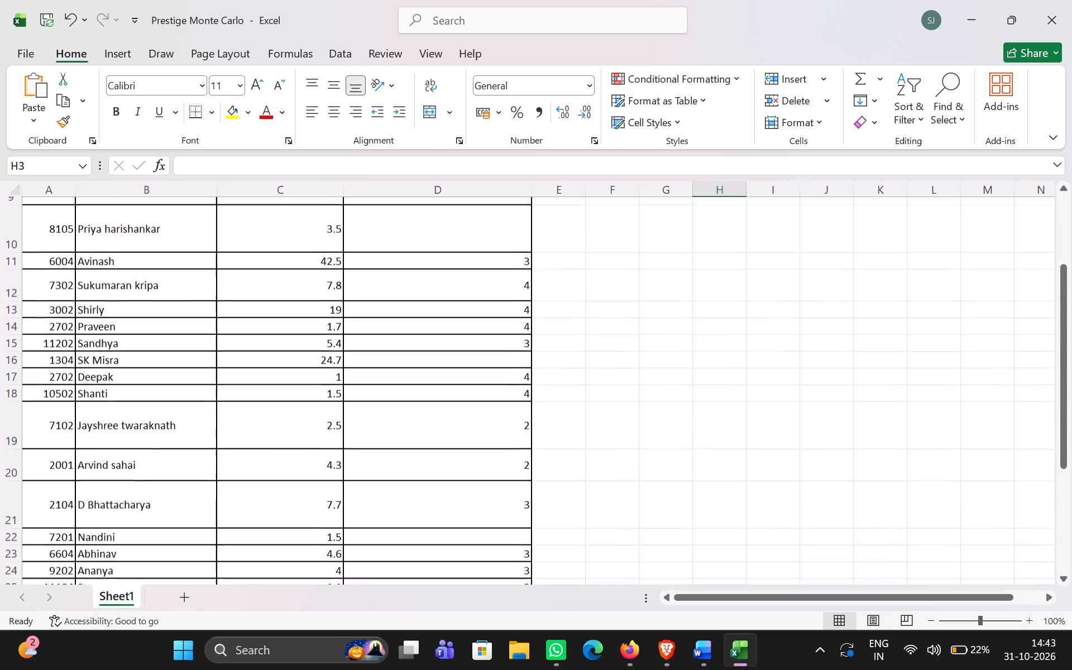
scroll(156, 312, "down", 2)
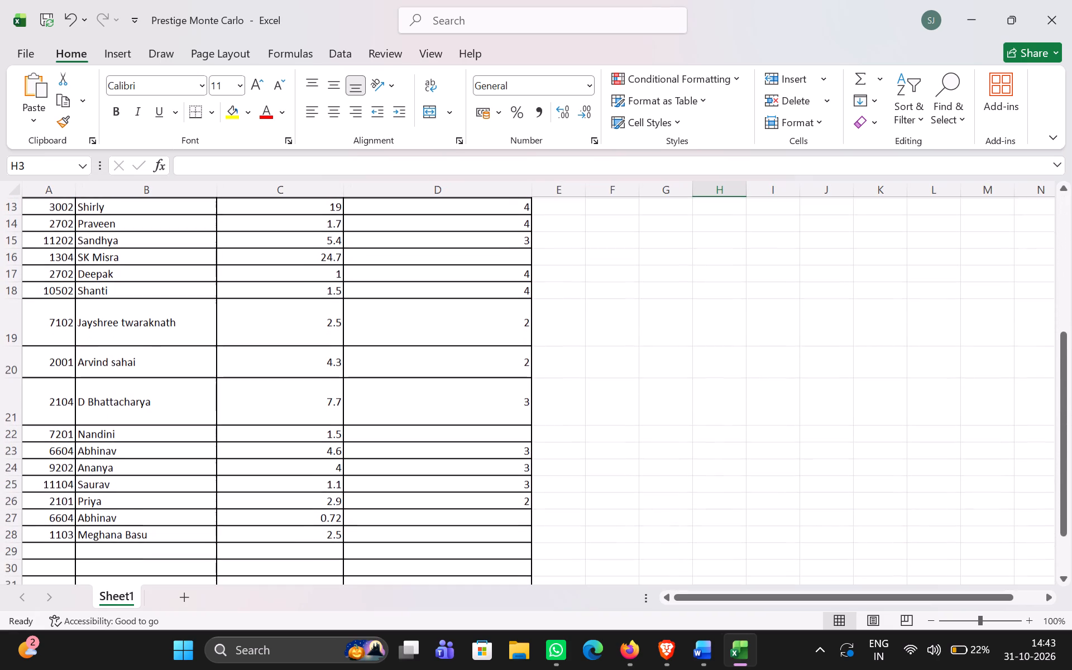
scroll(140, 404, "down", 1)
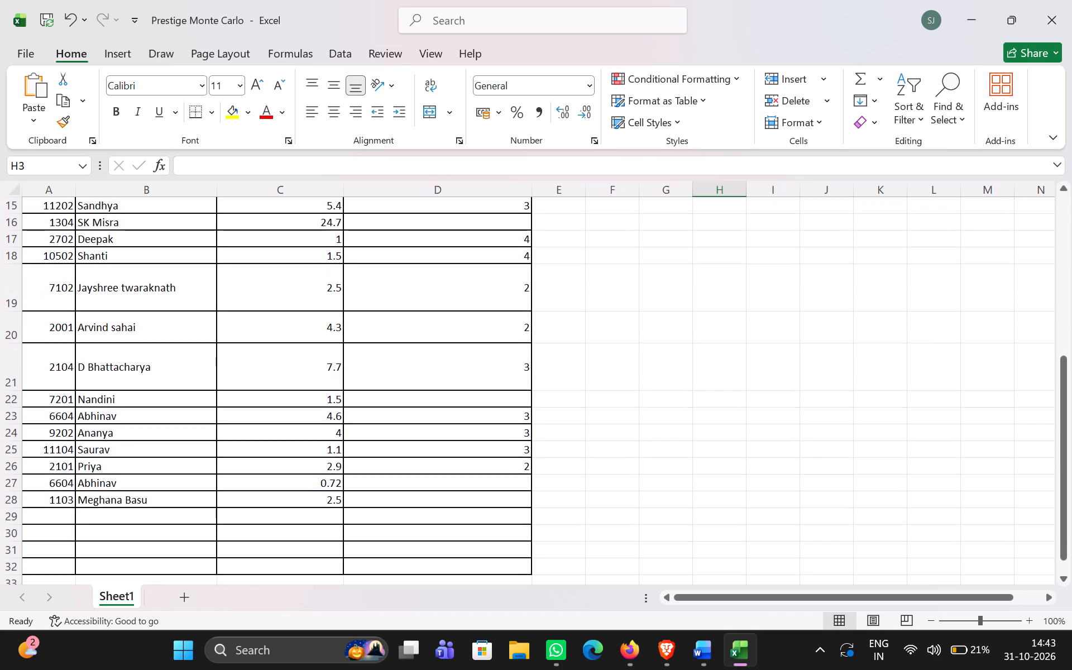
scroll(196, 458, "up", 1)
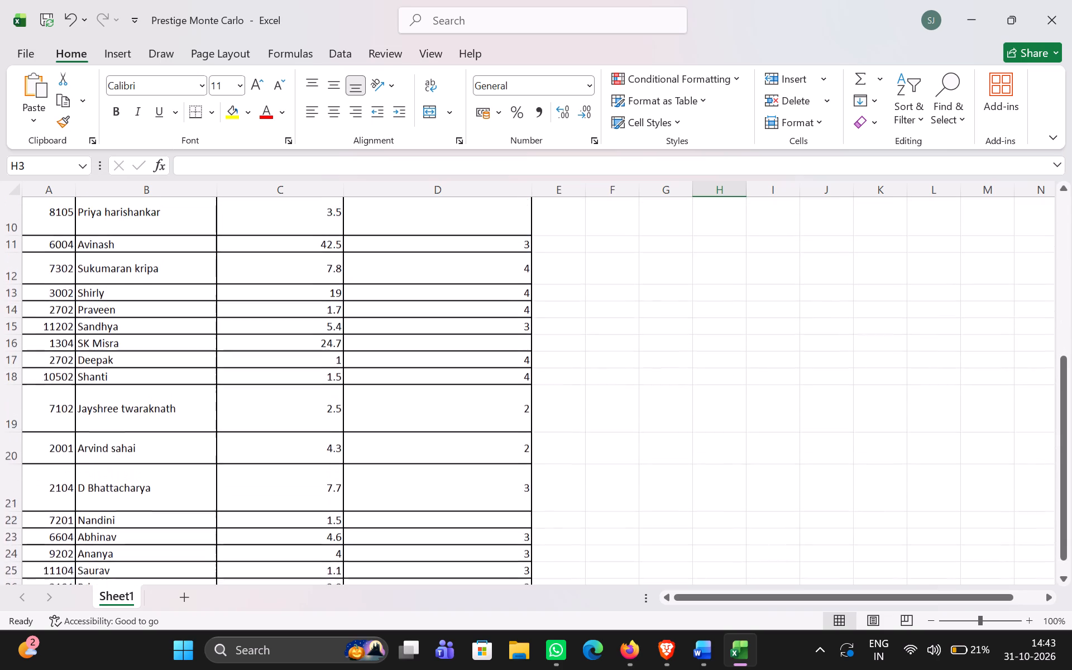
scroll(196, 458, "up", 1)
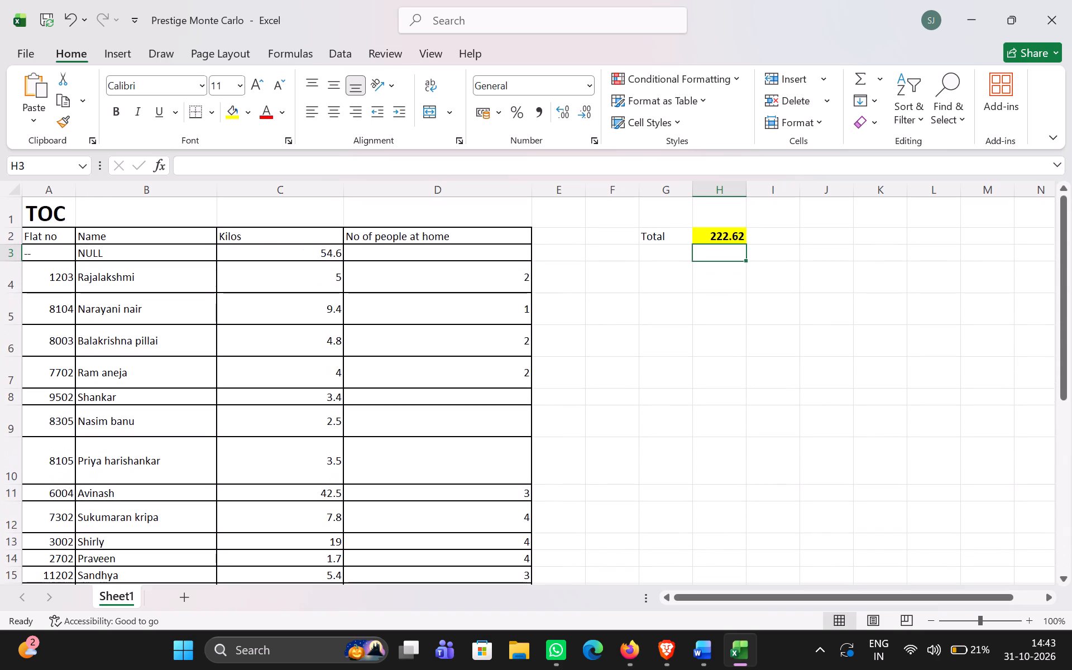
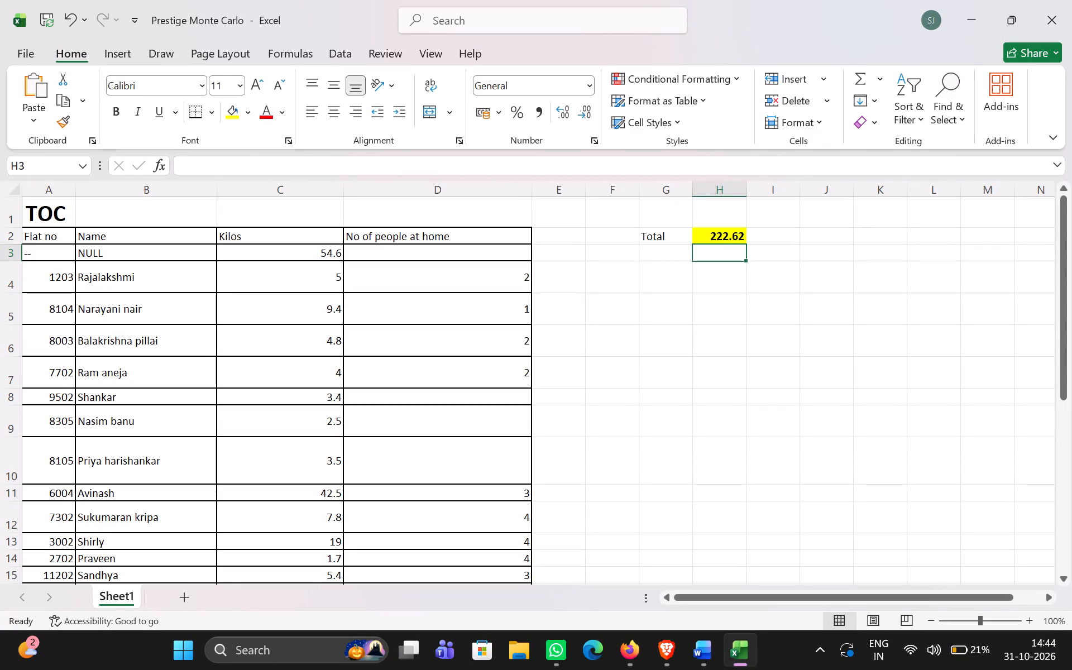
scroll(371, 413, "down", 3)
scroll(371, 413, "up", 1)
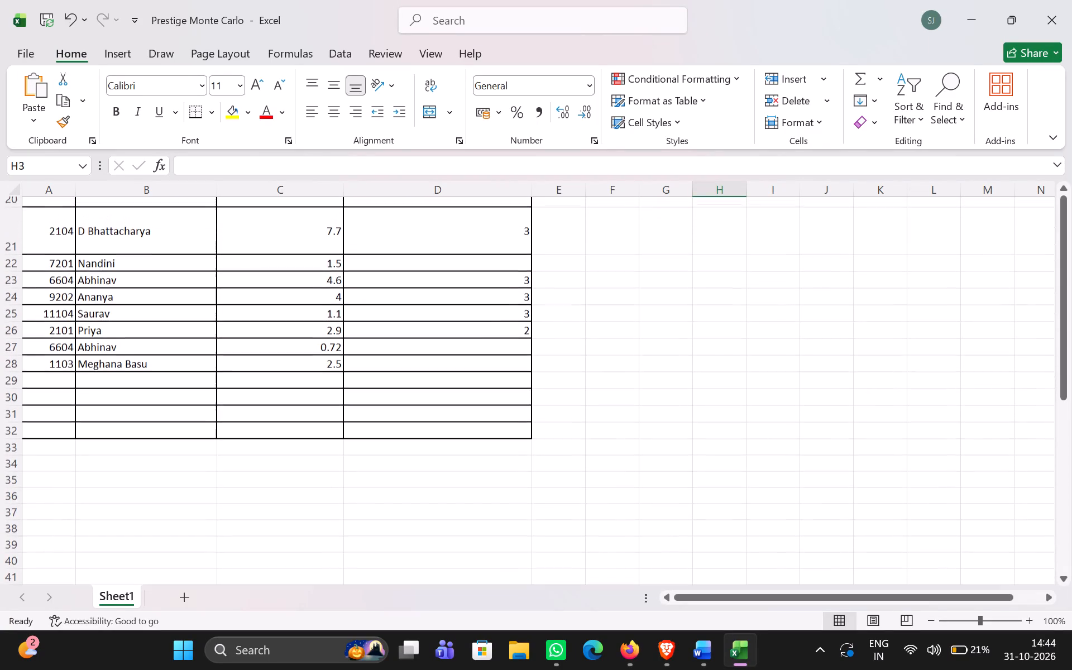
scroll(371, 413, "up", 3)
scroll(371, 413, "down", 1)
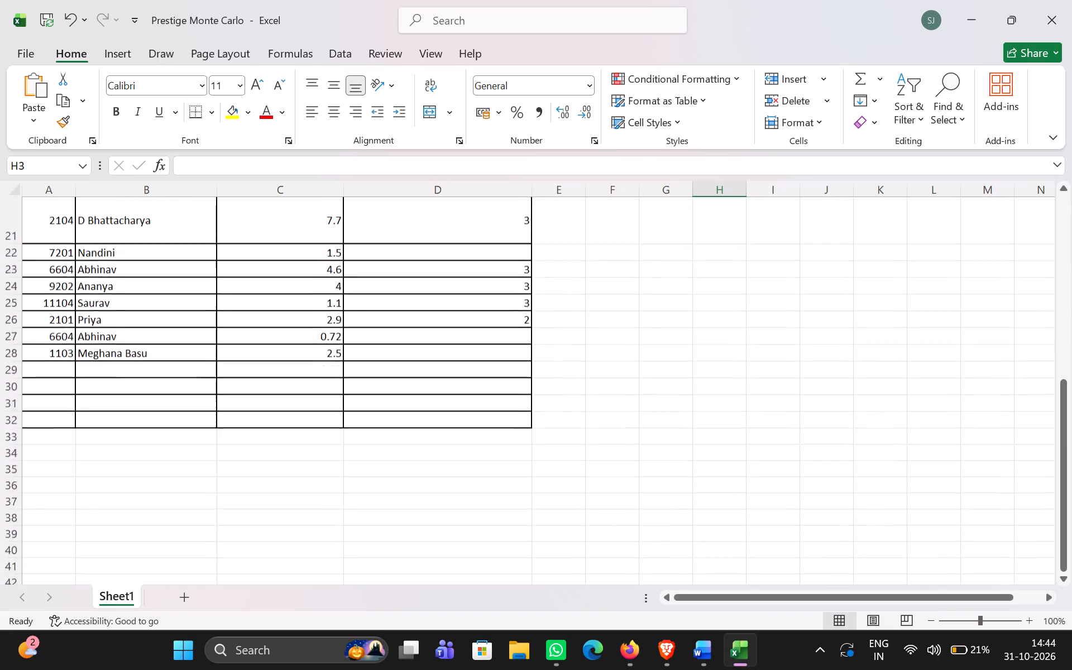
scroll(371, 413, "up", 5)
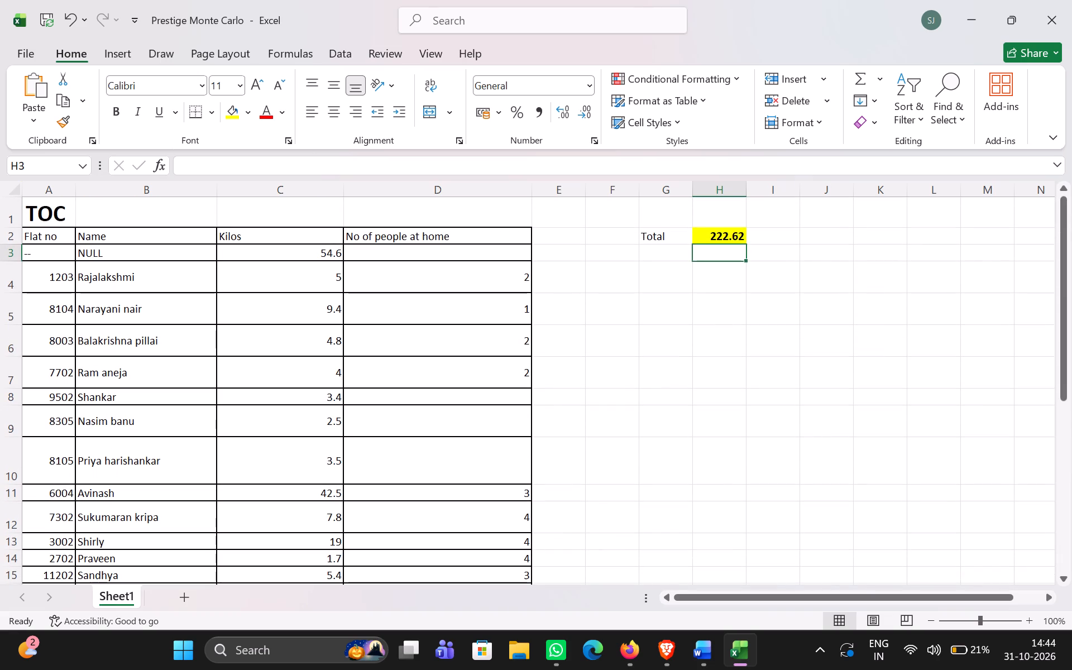
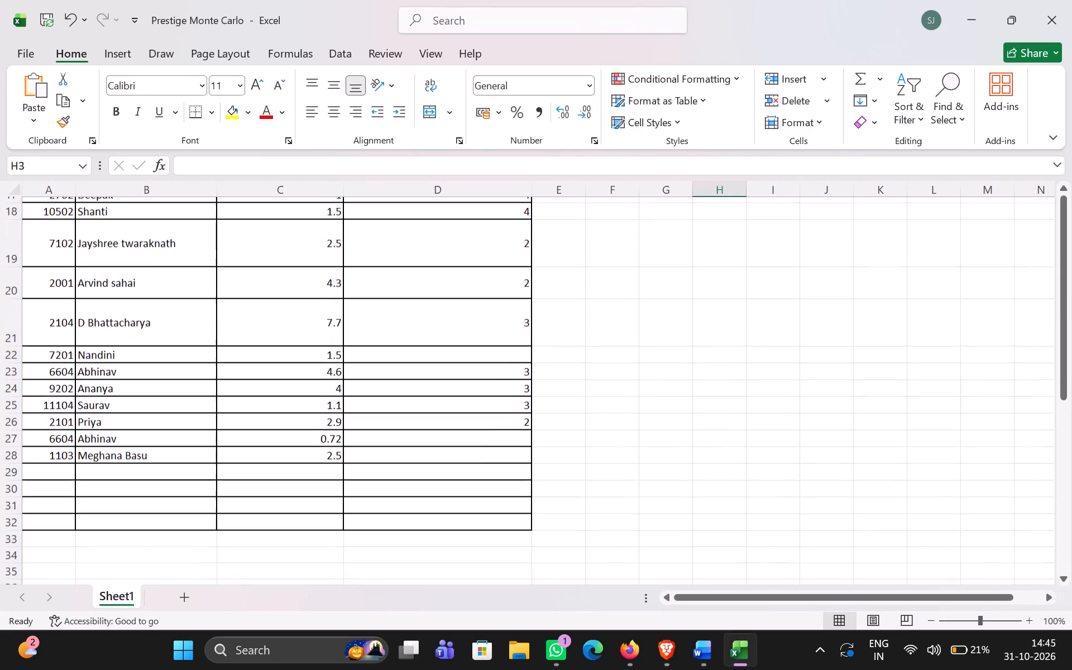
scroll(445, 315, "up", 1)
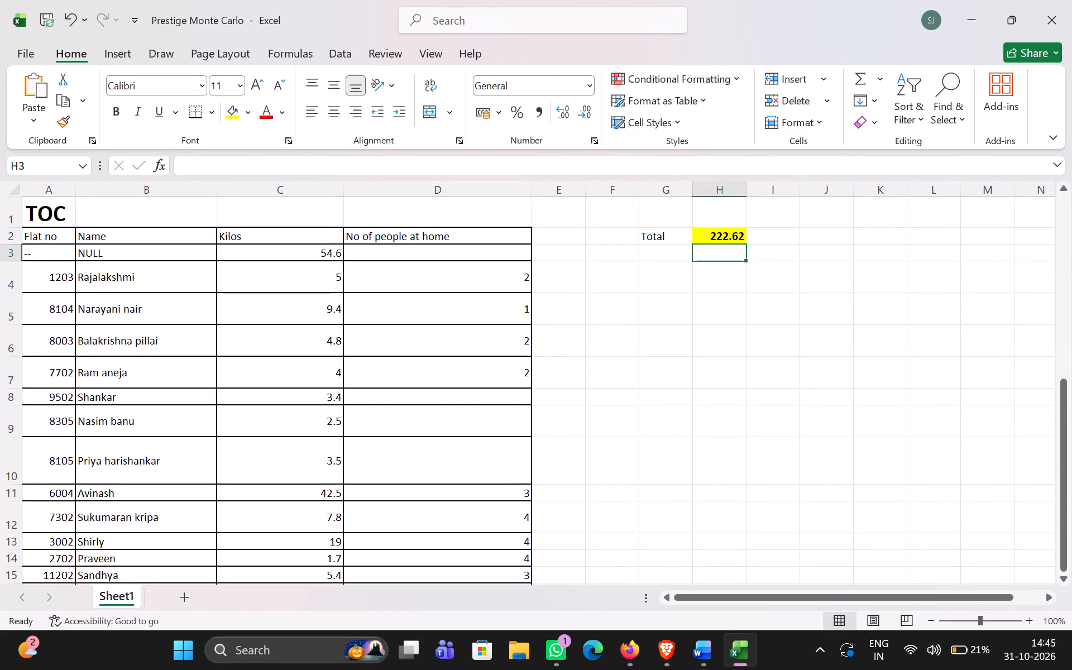
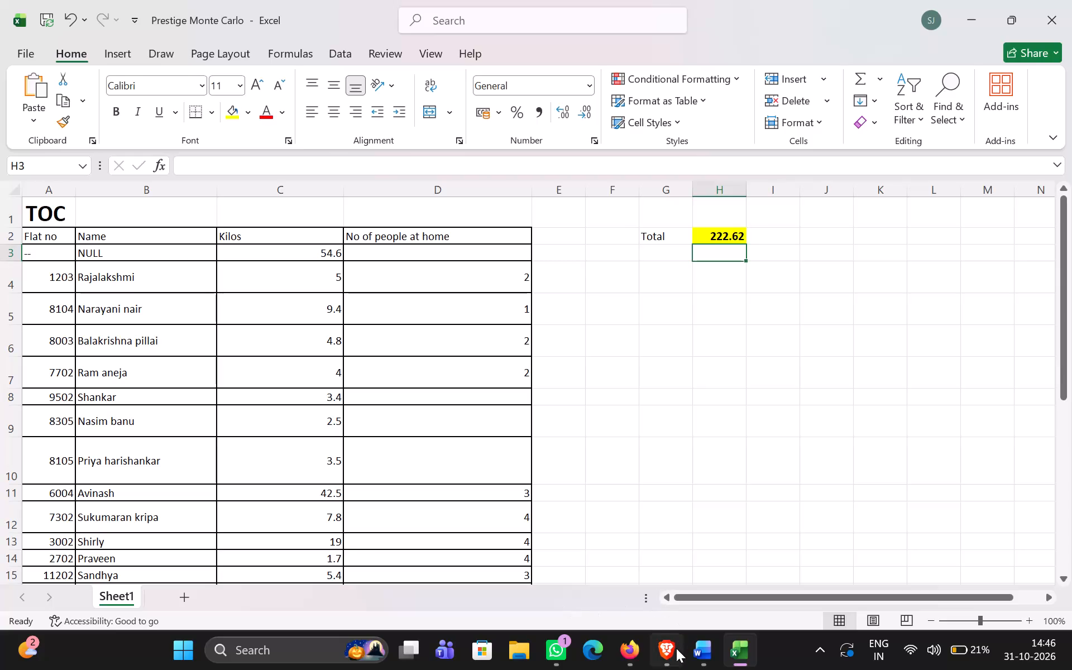
Switch to Brave, close the YouTube tab and search the web in a new tab for "prestige monte carlo home".
left_click(676, 648)
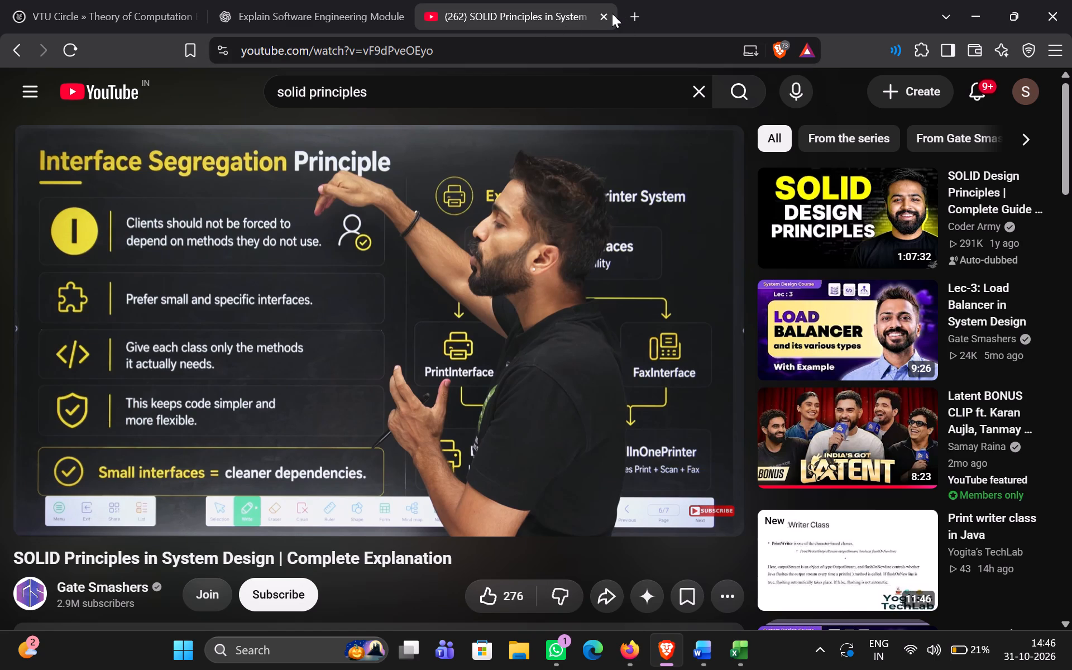
left_click(601, 13)
left_click(424, 10)
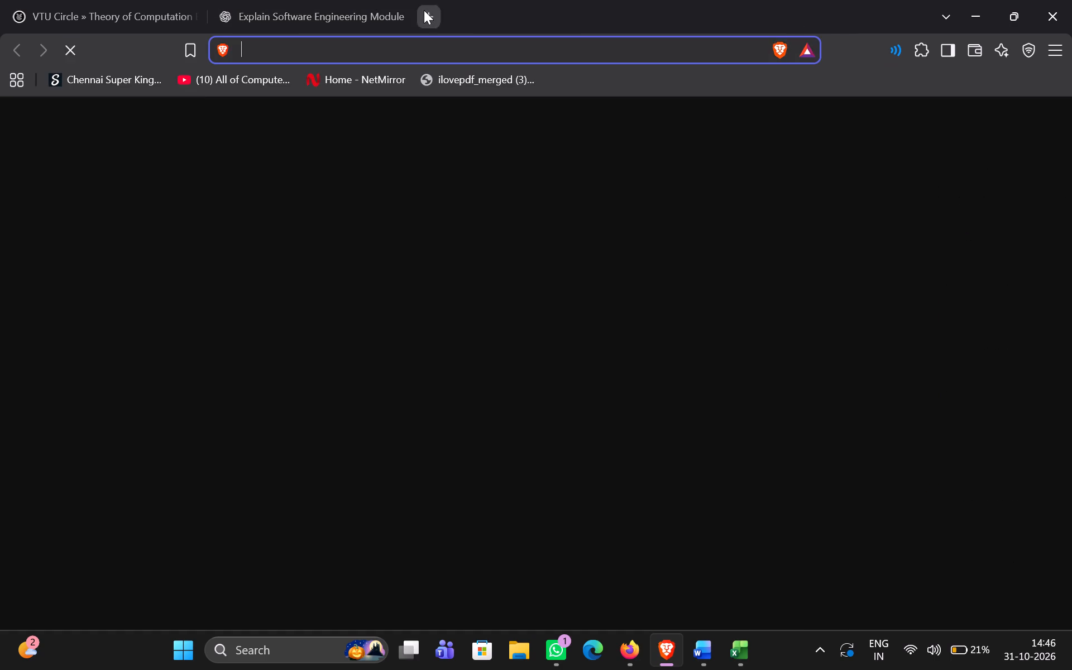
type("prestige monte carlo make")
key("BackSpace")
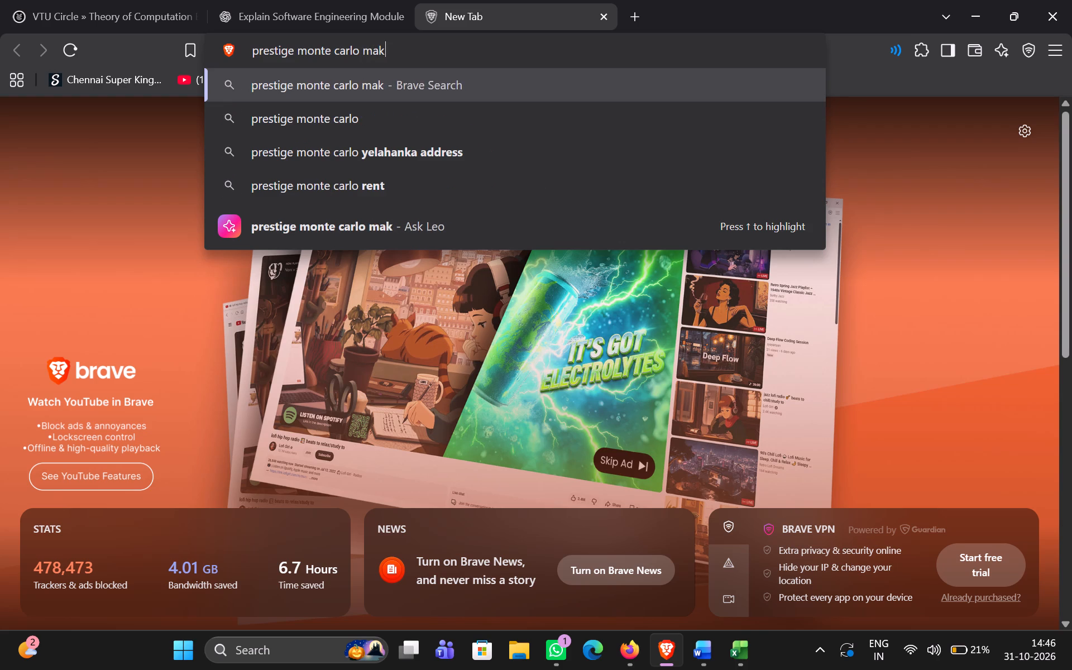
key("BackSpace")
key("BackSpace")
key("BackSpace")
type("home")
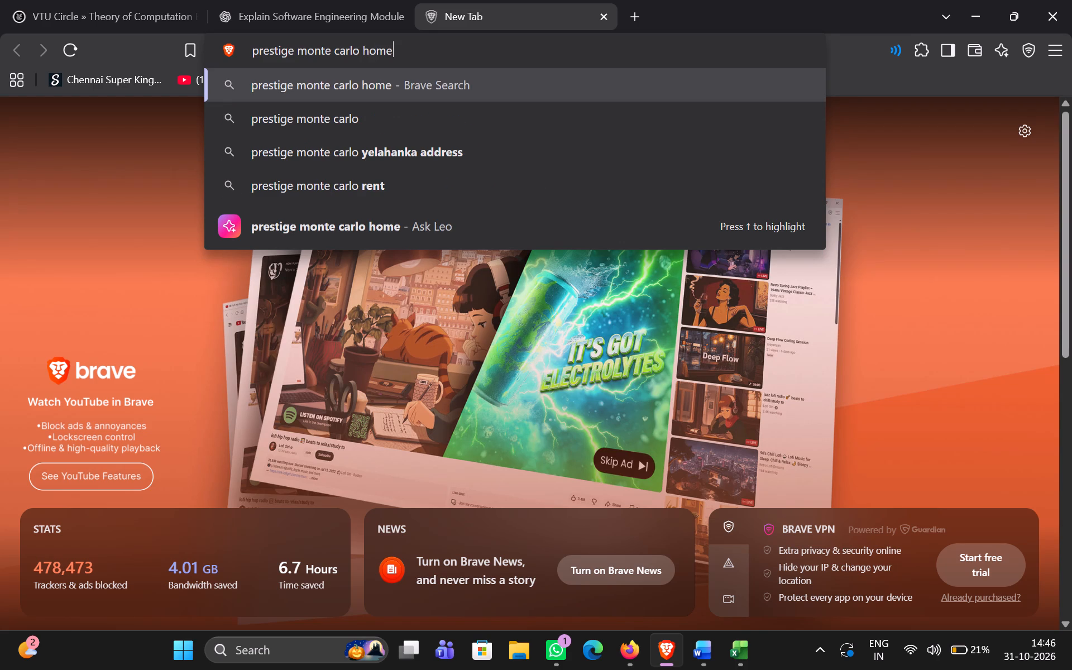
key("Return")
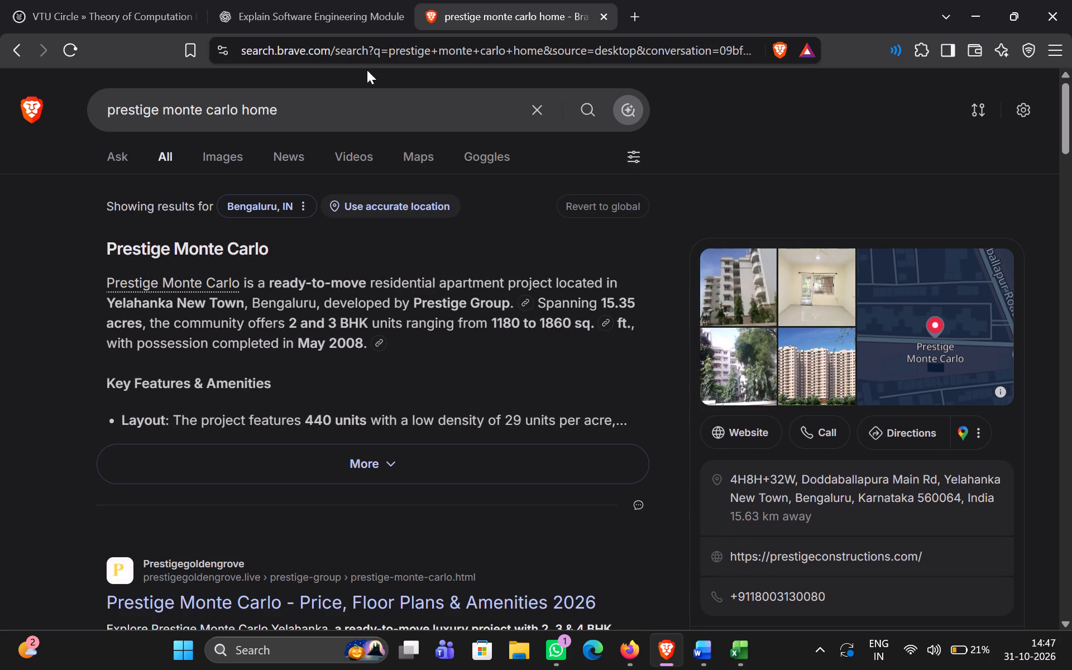
Open NoBroker's Prestige Monte Carlo in Yelahanka New Town page from the search results.
scroll(379, 290, "down", 3)
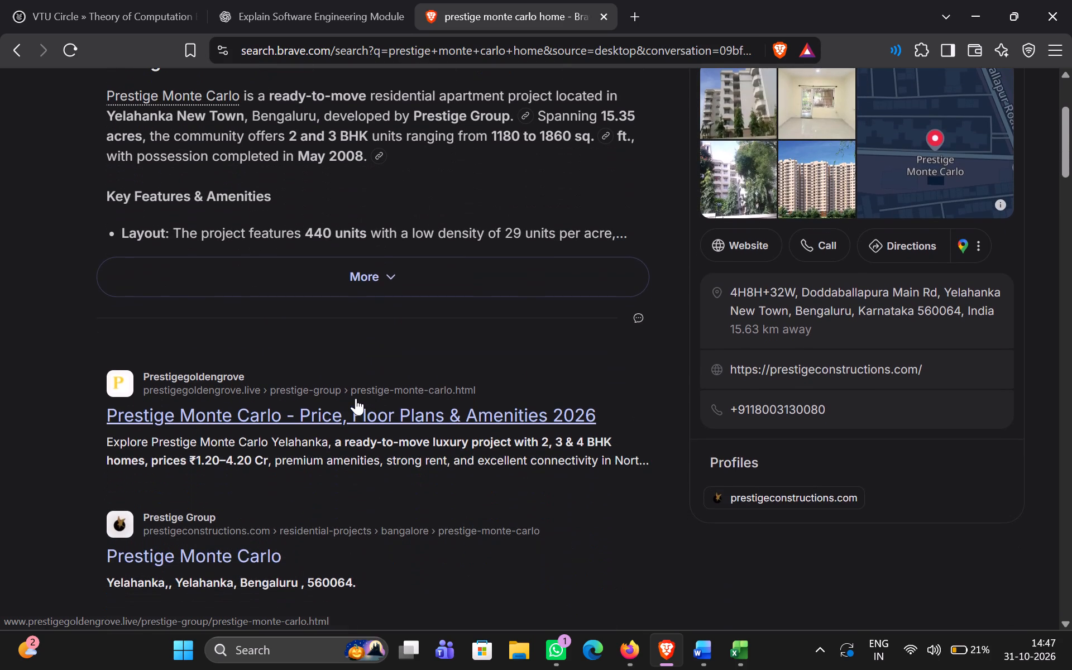
scroll(303, 492, "down", 2)
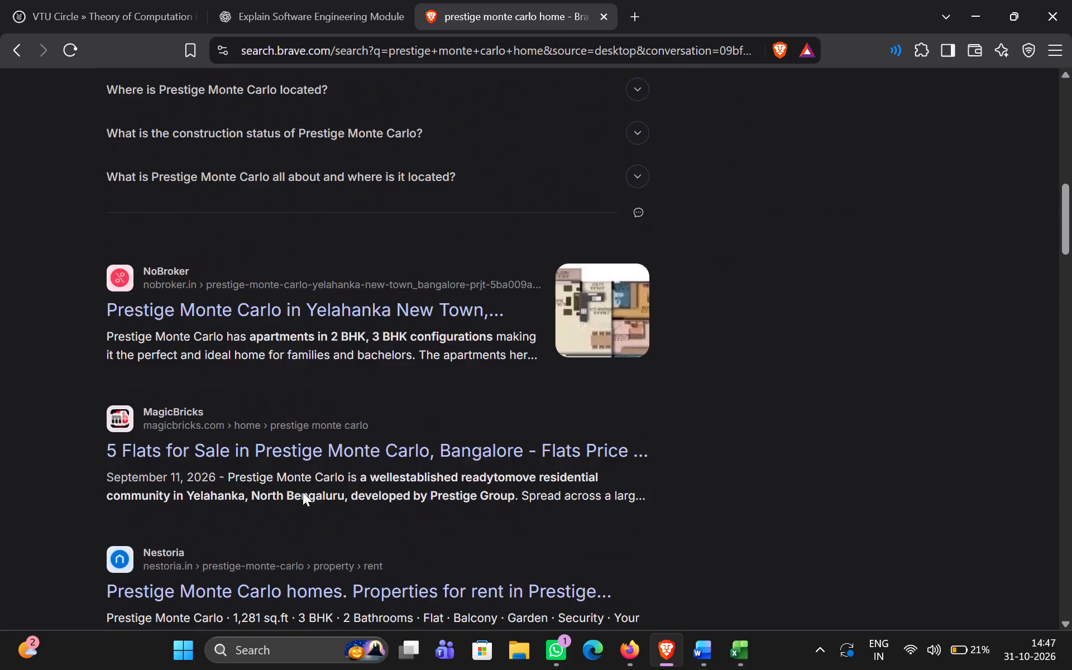
scroll(303, 492, "down", 2)
left_click(384, 298)
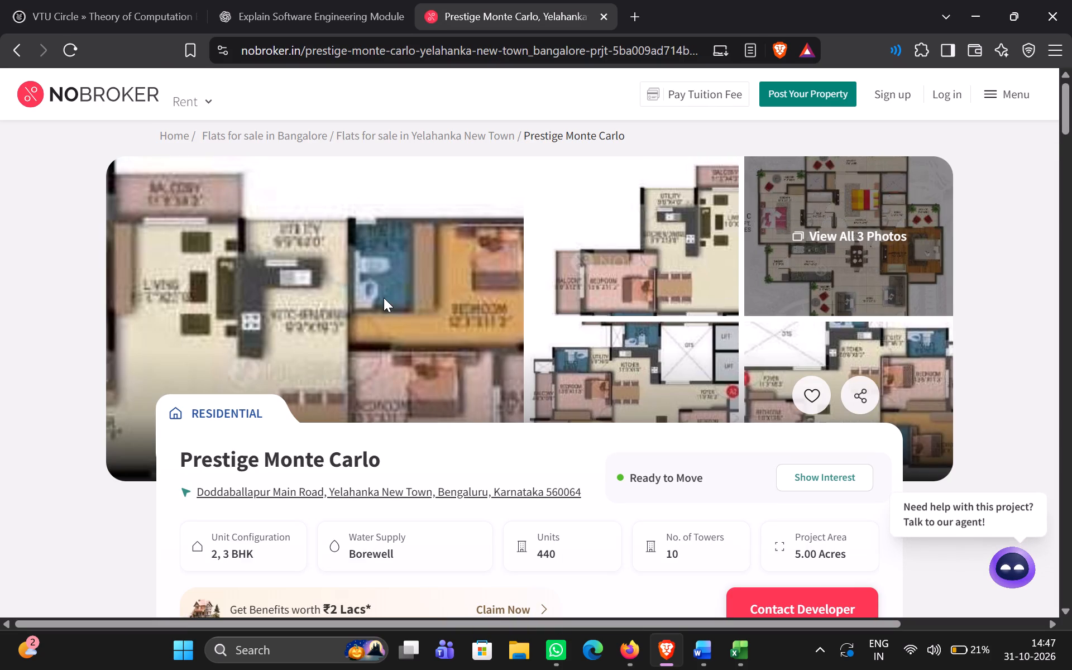
Examine the Prestige Monte Carlo project overview on NoBroker, especially the water supply detail.
scroll(384, 298, "down", 1)
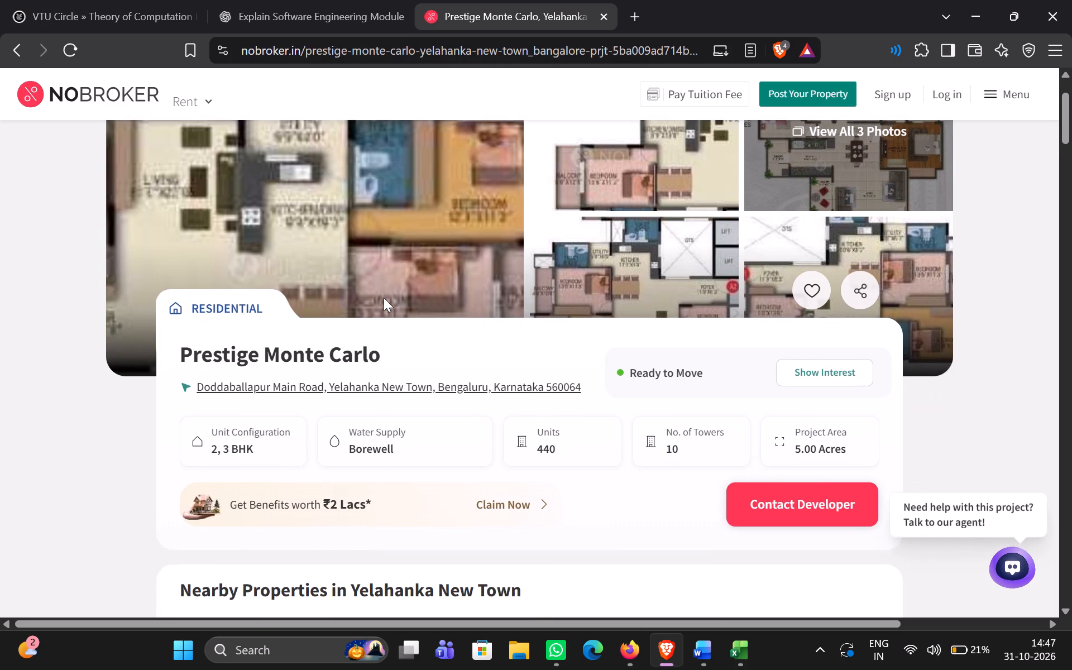
scroll(384, 298, "down", 2)
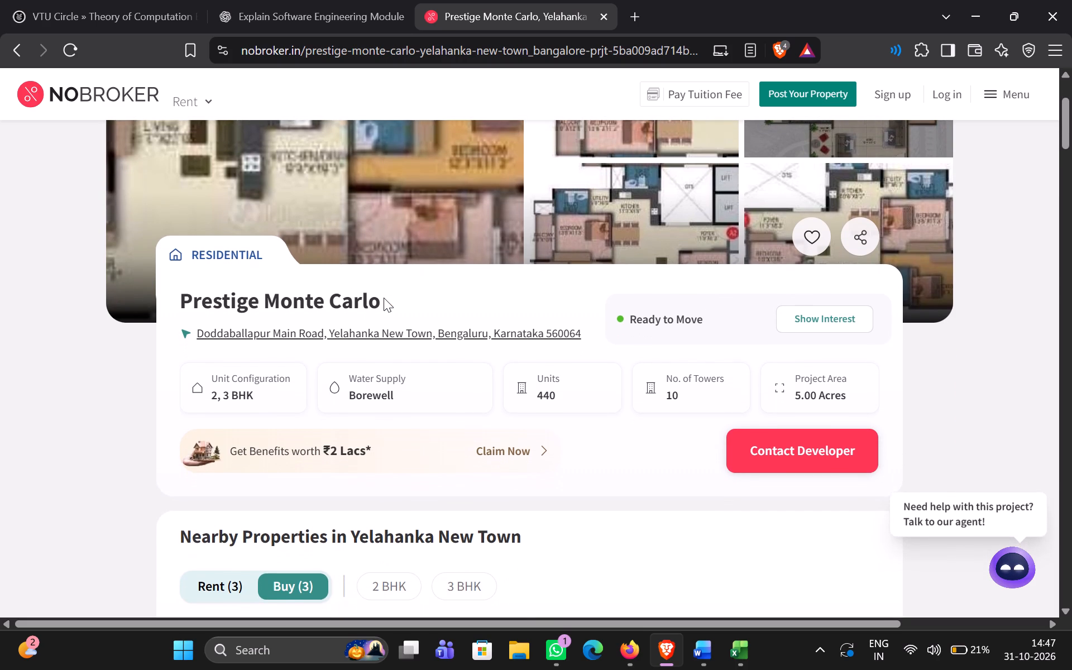
scroll(384, 298, "down", 1)
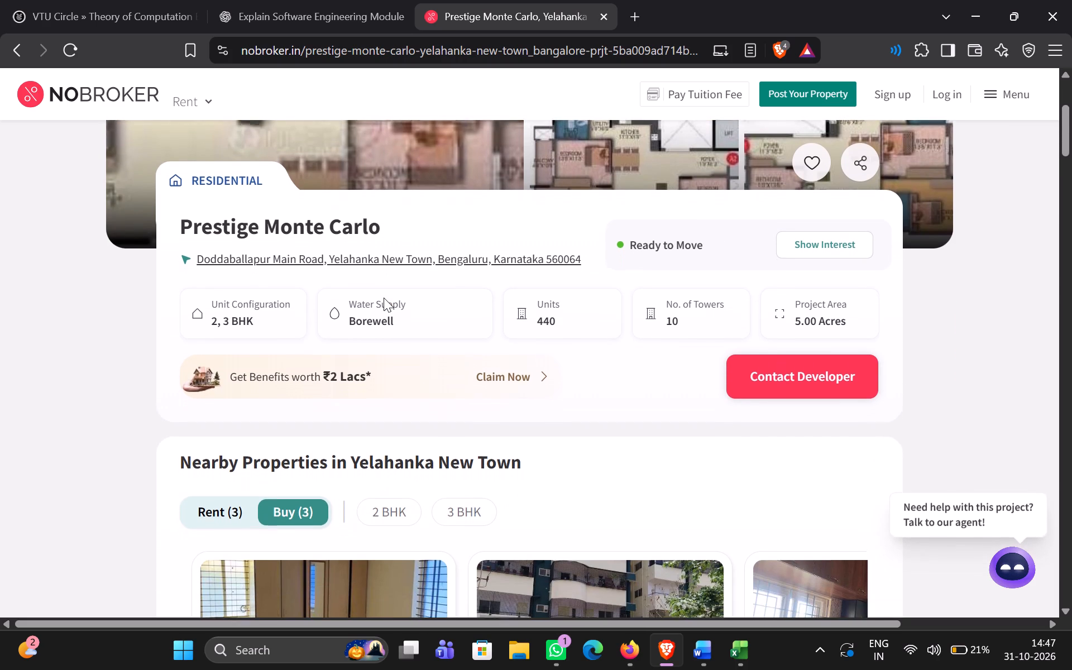
scroll(384, 298, "down", 1)
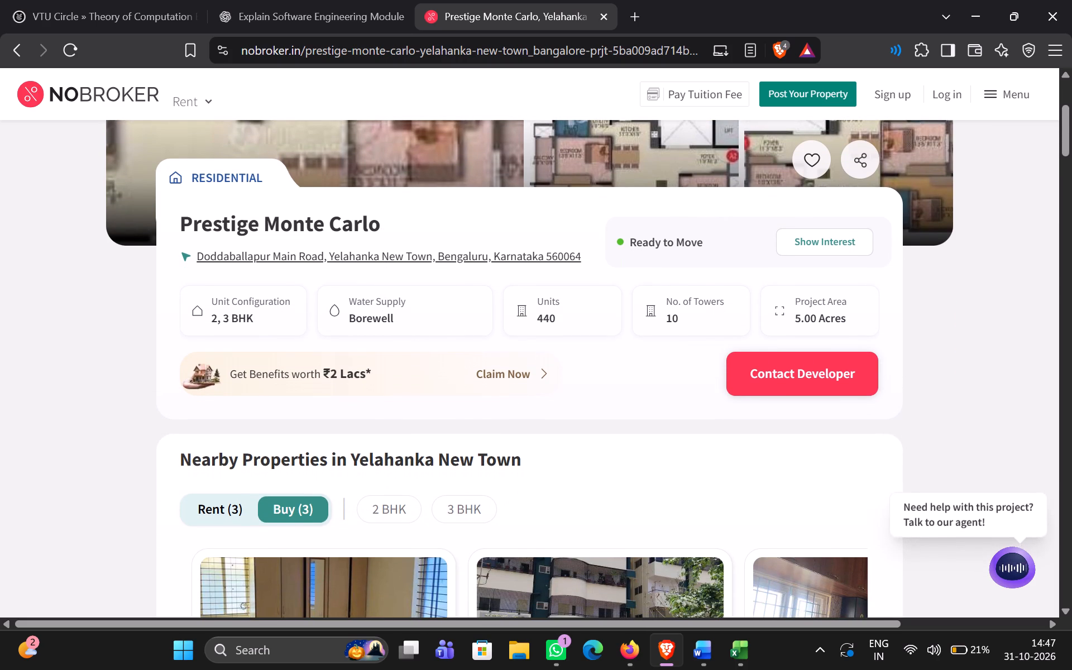
left_click(356, 303)
left_click_drag(351, 299, 387, 304)
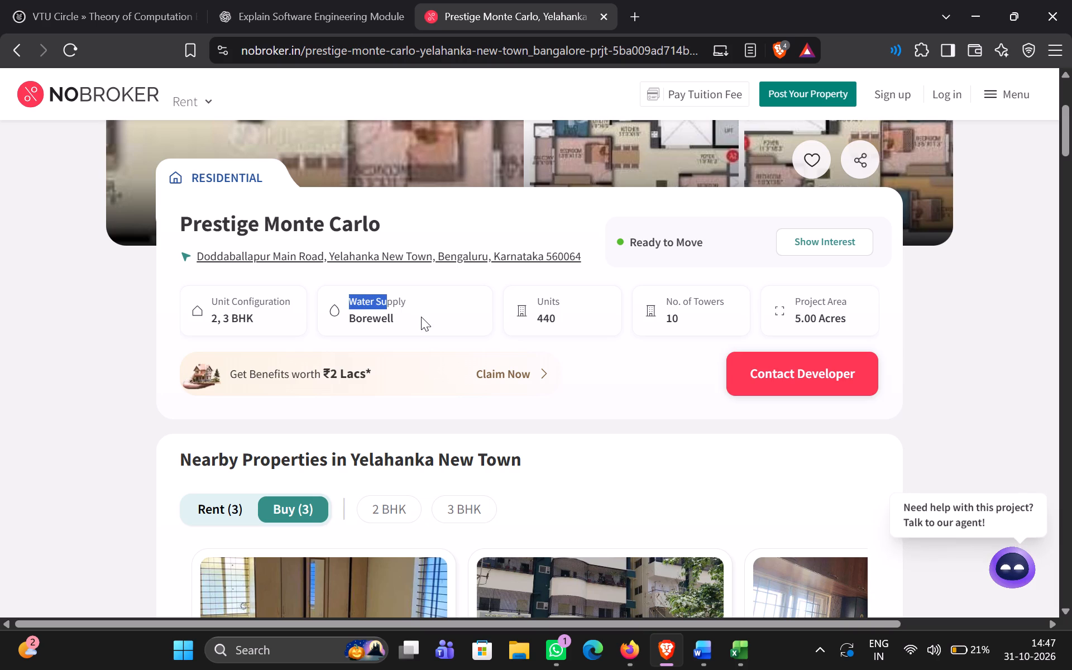
left_click(420, 315)
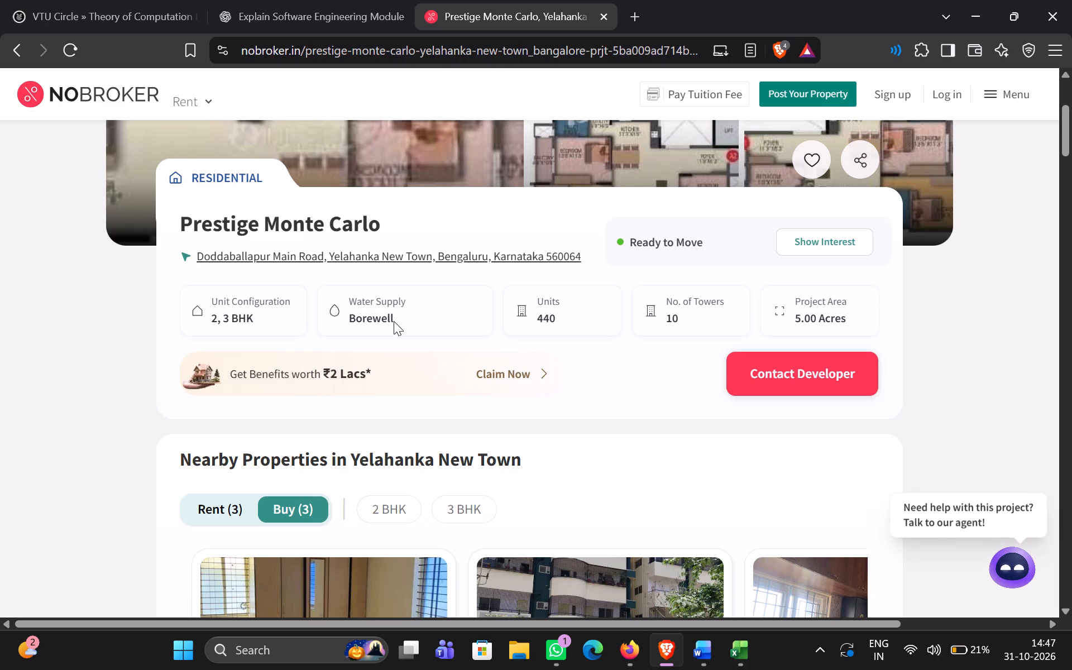
left_click(390, 324)
left_click_drag(389, 324, 375, 321)
left_click(396, 317)
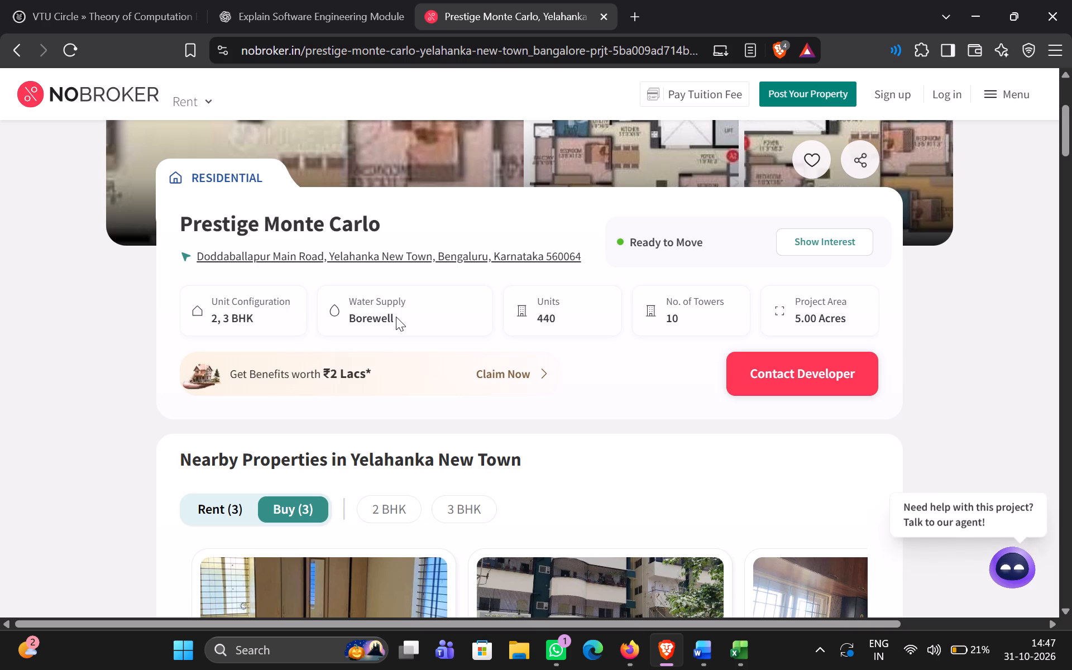
left_click_drag(396, 317, 351, 303)
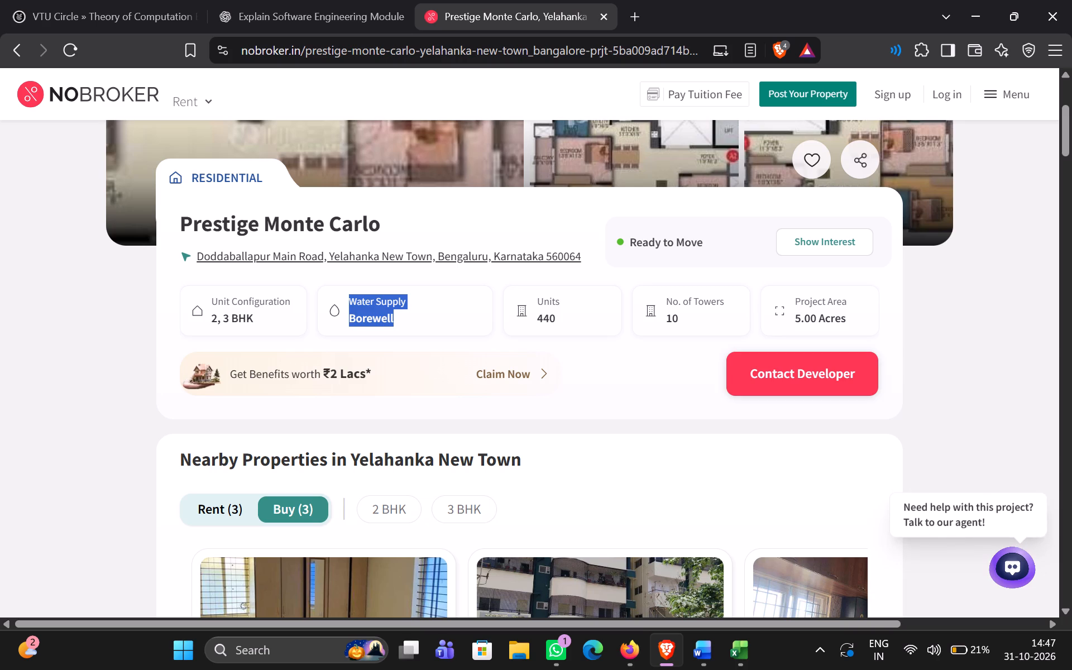
left_click(421, 305)
Look through the NoBroker project page as far as the neighbourhood map, return to the overview and dismiss the energy saver notification.
scroll(421, 305, "down", 4)
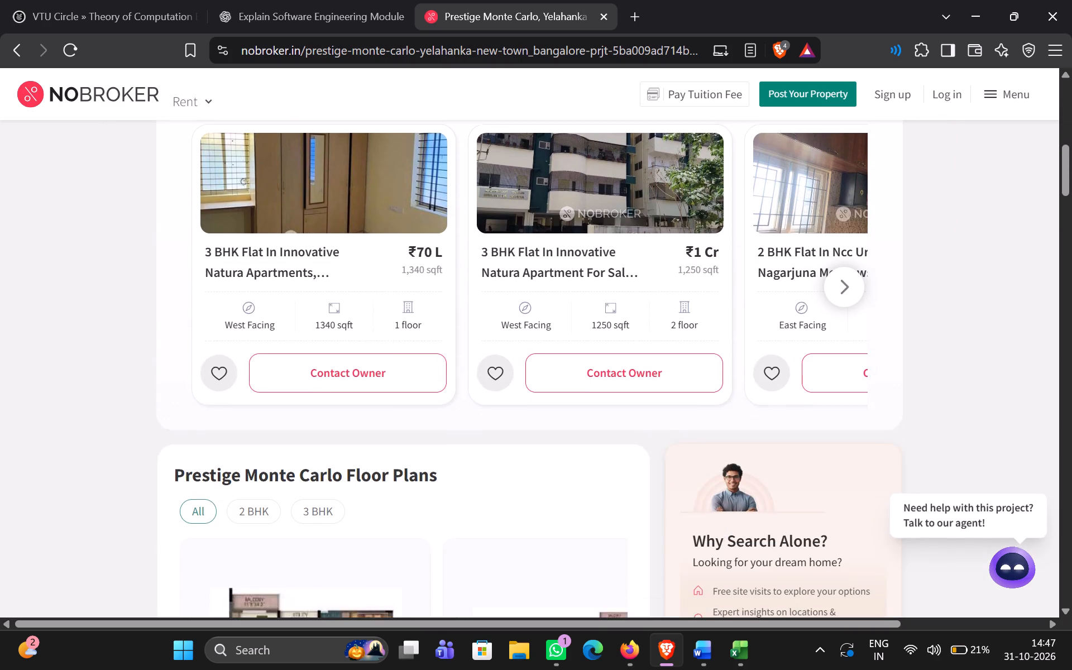
scroll(421, 305, "down", 9)
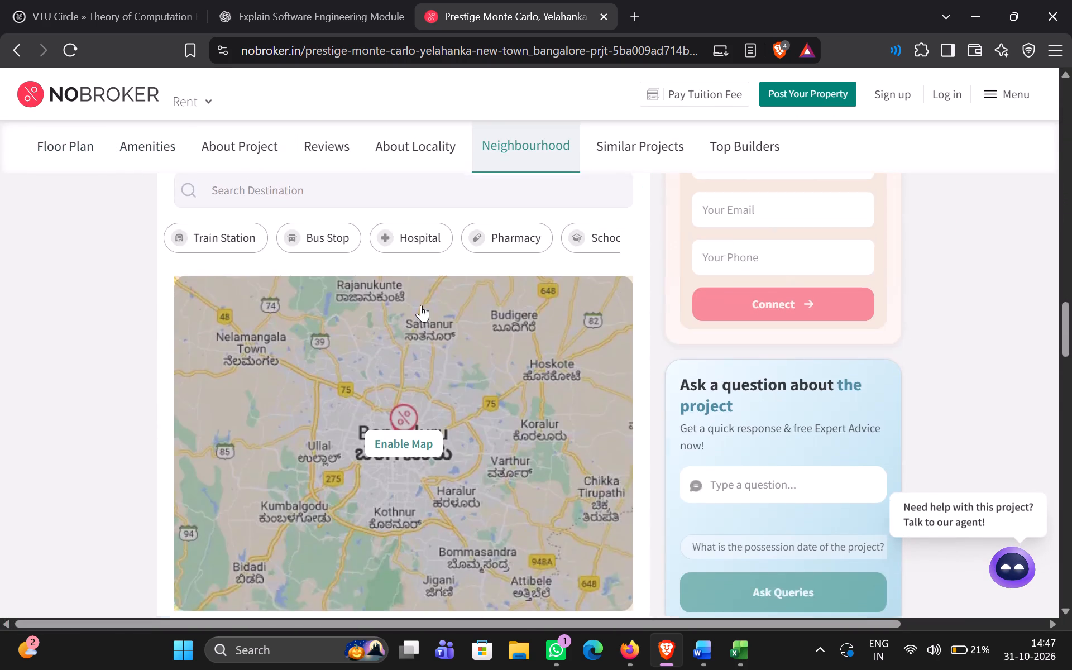
scroll(421, 305, "up", 6)
scroll(421, 305, "down", 1)
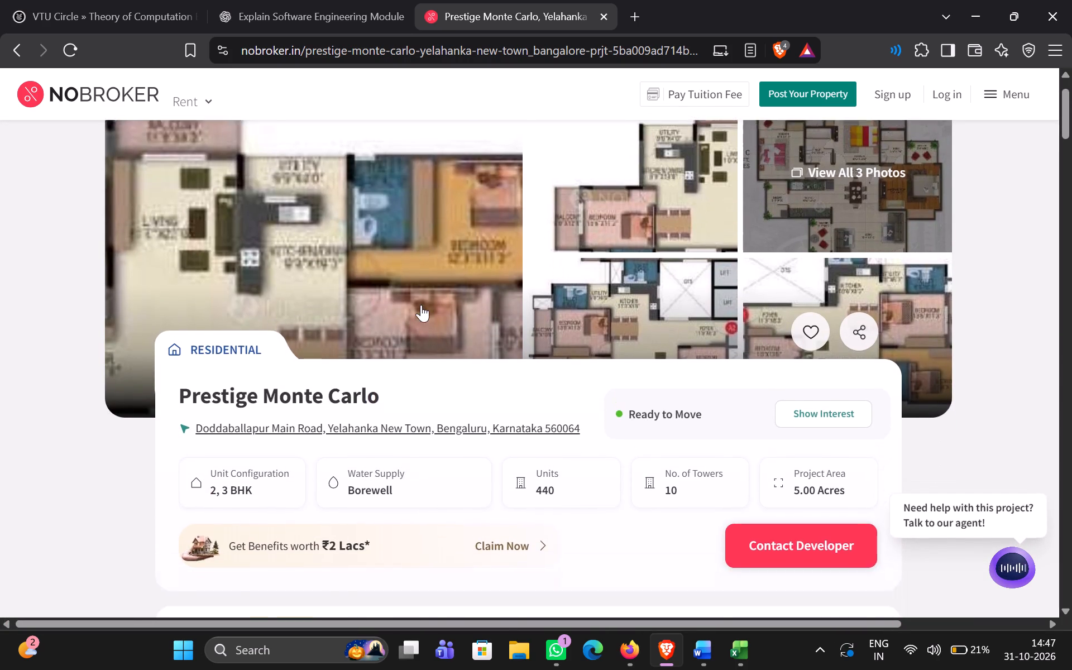
scroll(421, 305, "down", 3)
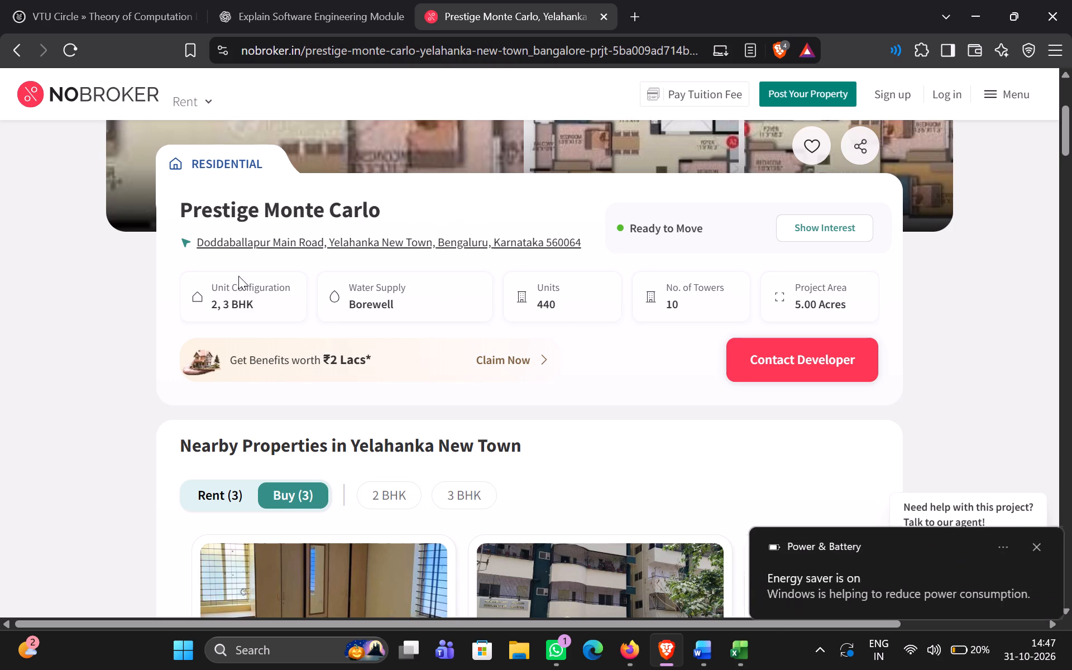
left_click(1038, 542)
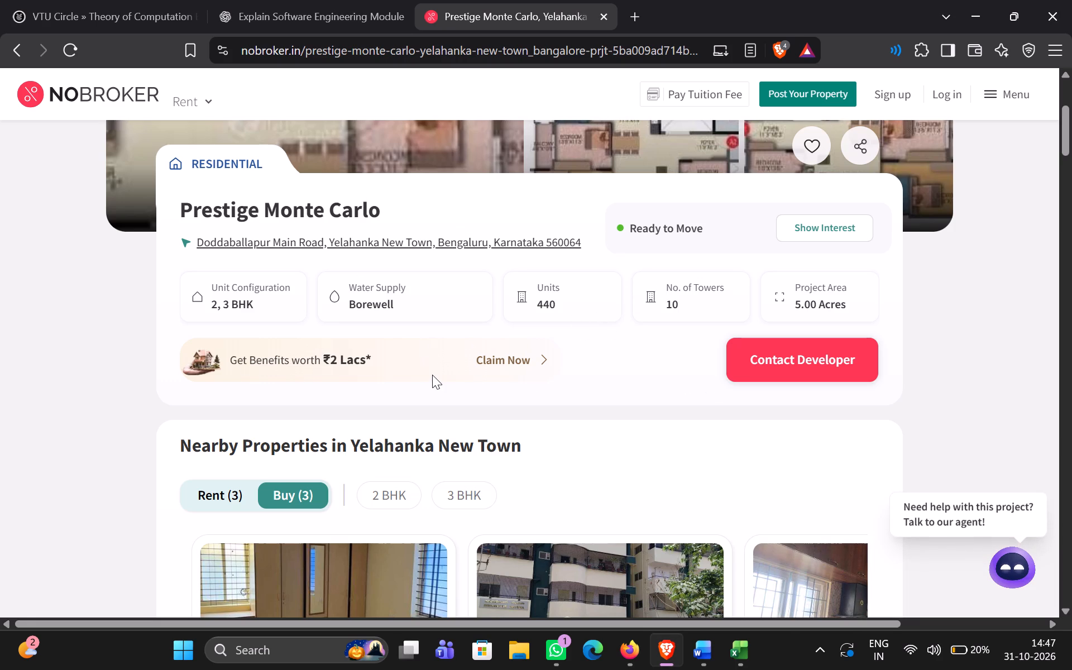
Show the nearby properties for rent in Yelahanka New Town and look over their listings.
scroll(432, 375, "down", 4)
scroll(432, 375, "up", 1)
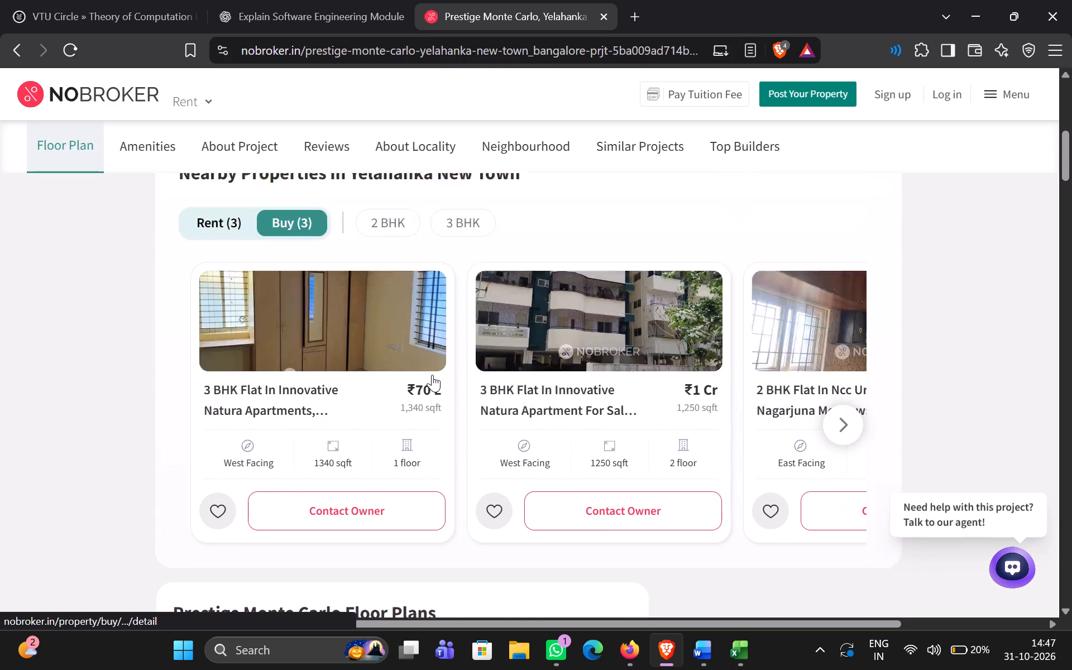
scroll(432, 375, "up", 2)
left_click(223, 360)
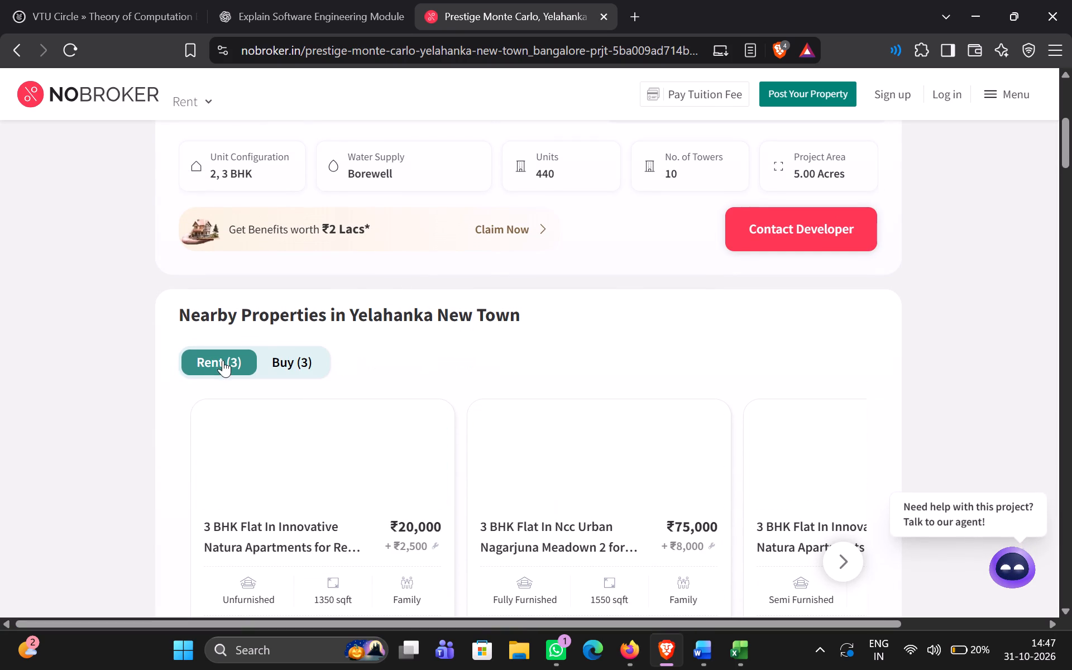
scroll(397, 370, "down", 2)
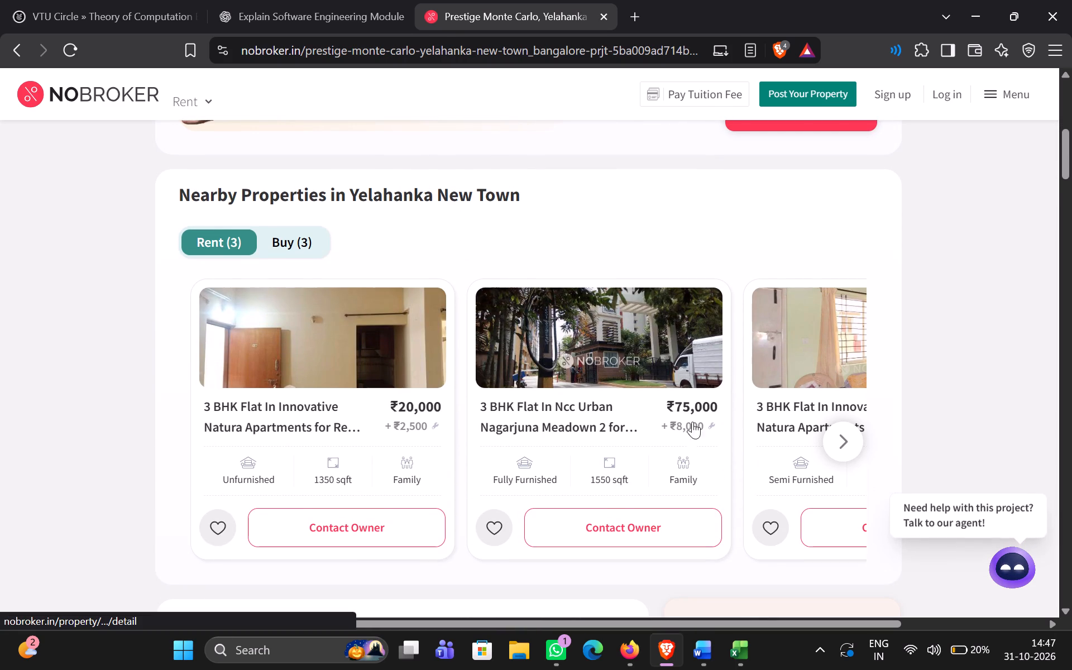
Return to the search results, open the MagicBricks page of flats for sale in Prestige Monte Carlo and look through its listings.
left_click(9, 40)
scroll(112, 195, "down", 2)
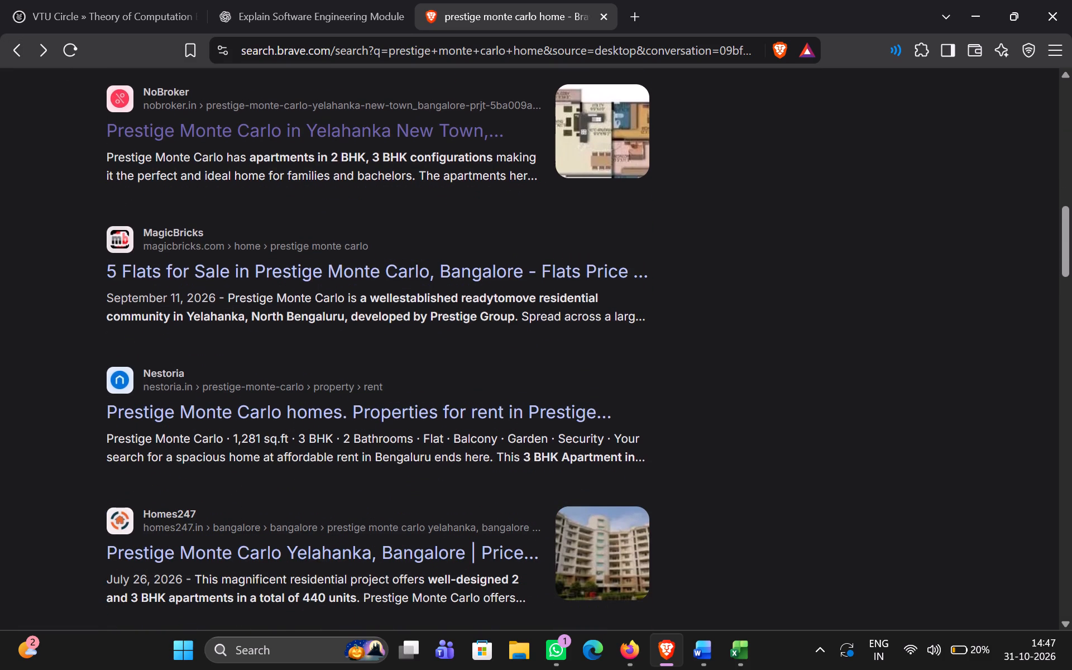
left_click(237, 278)
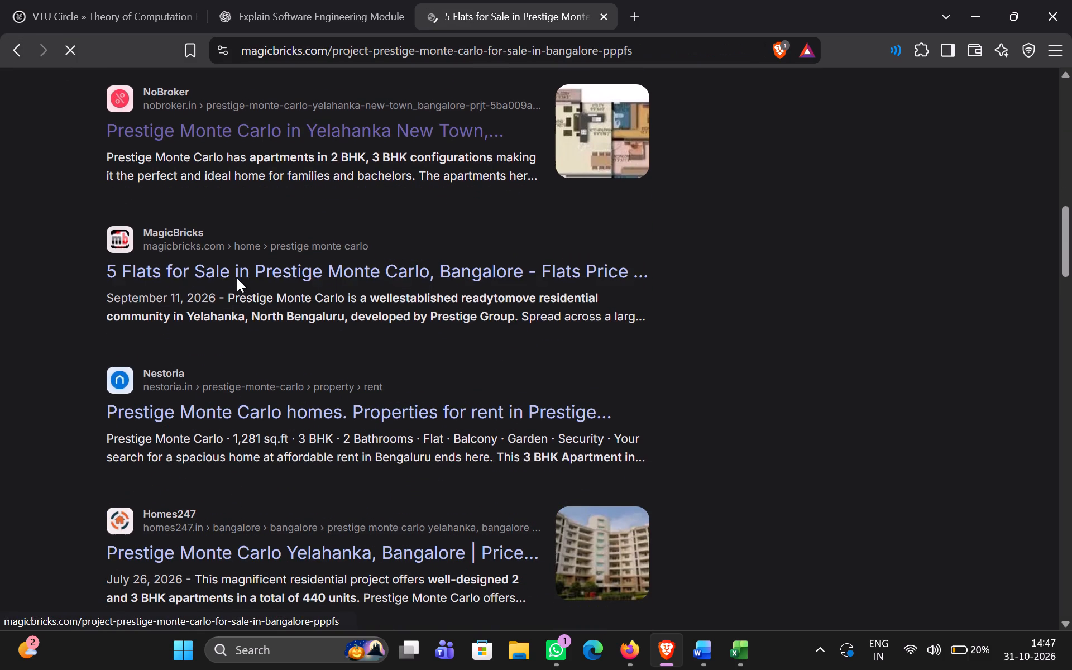
scroll(367, 370, "down", 1)
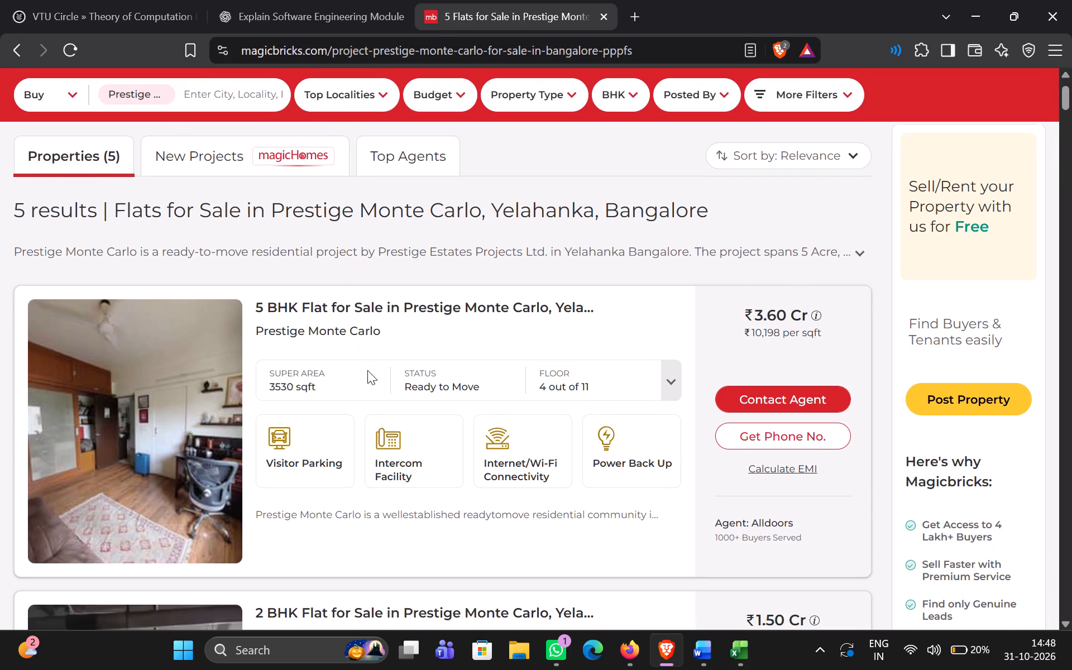
scroll(432, 299, "down", 3)
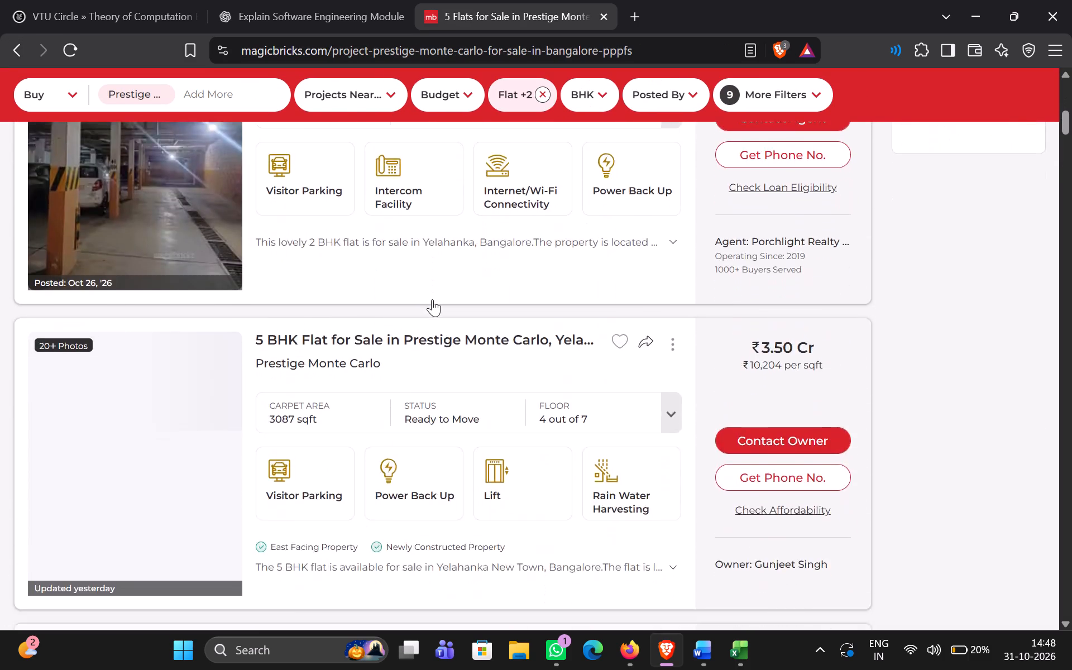
scroll(432, 299, "down", 3)
scroll(432, 299, "up", 1)
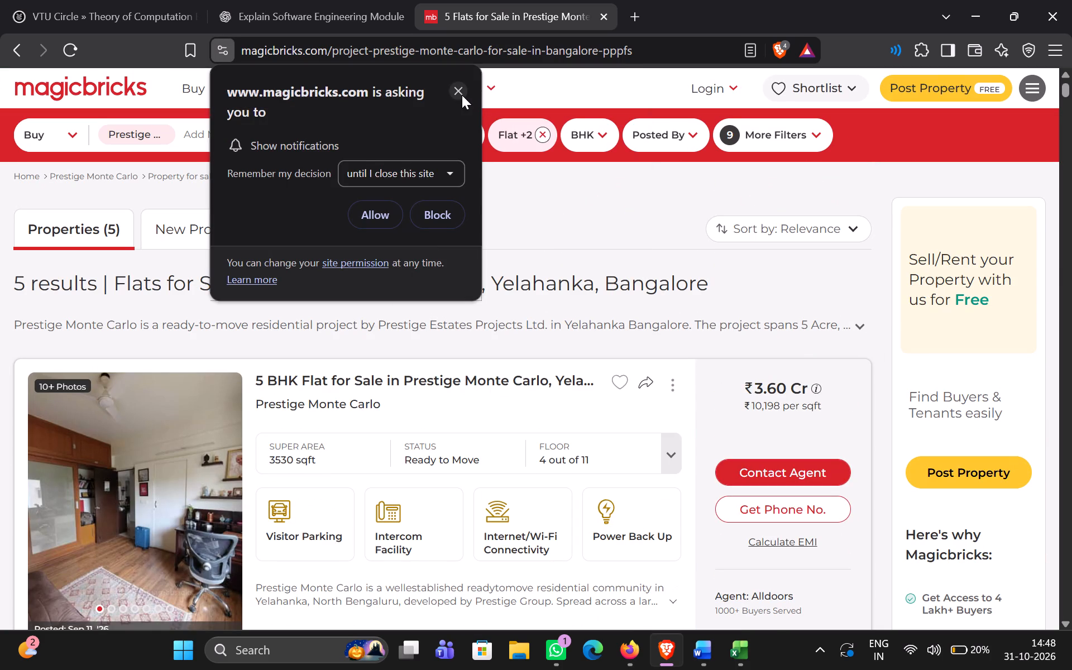
Dismiss the MagicBricks request to show notifications without allowing or blocking it.
left_click(462, 95)
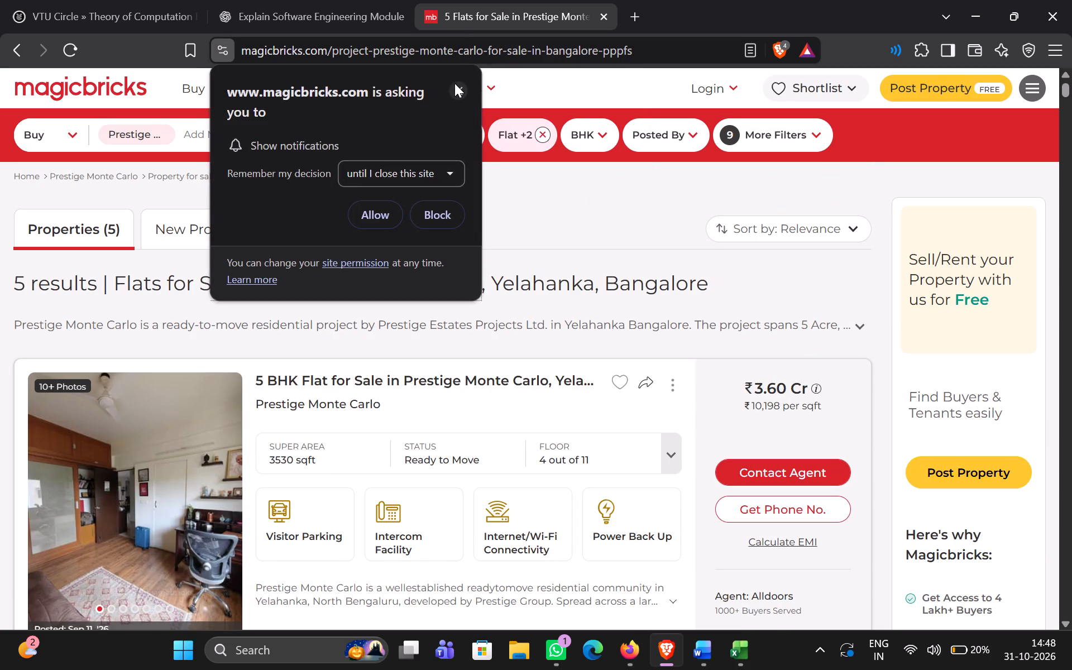
left_click(454, 83)
left_click(454, 85)
View the sorting options for the Prestige Monte Carlo flat listings, keeping the current order.
left_click(779, 236)
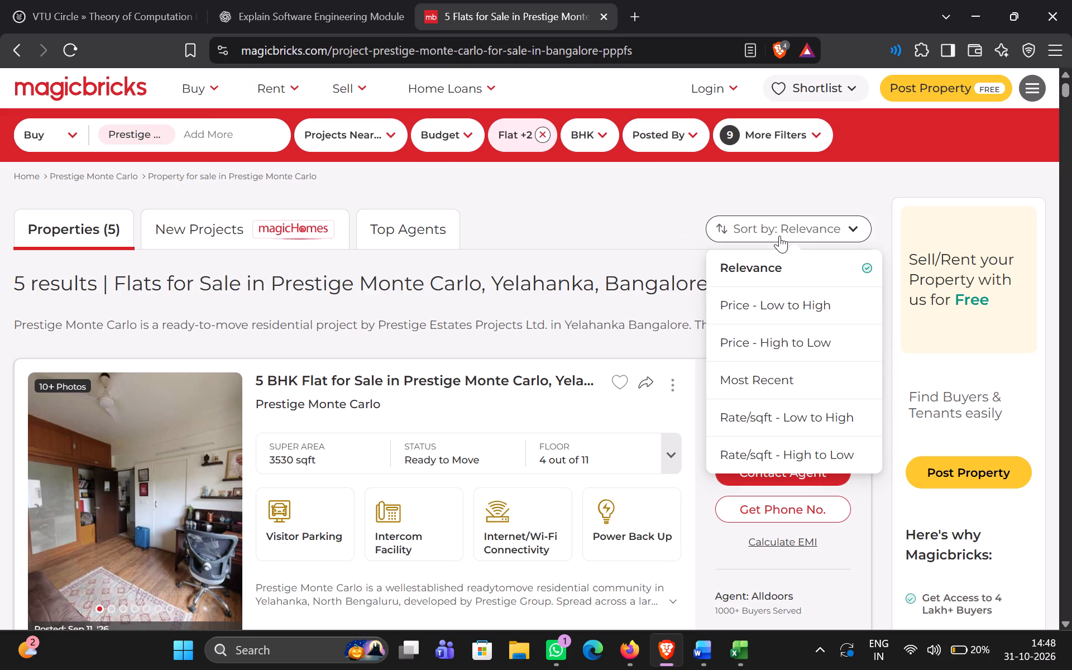
left_click(513, 227)
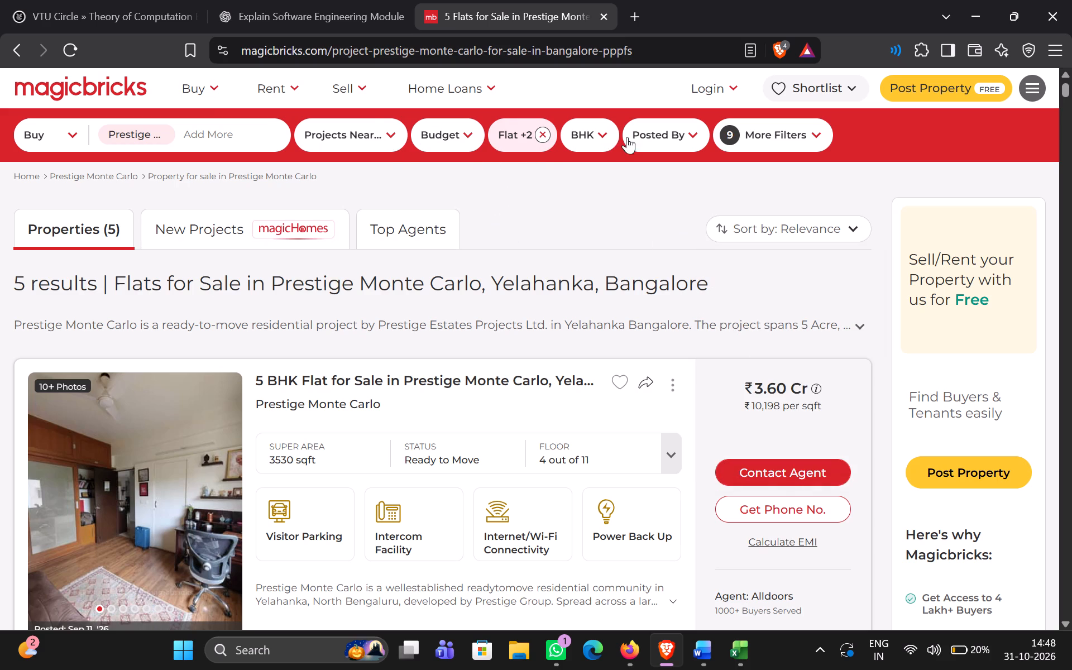
Switch the MagicBricks search for Prestige Monte Carlo from buying to residential rent, accepting the change of results.
left_click(81, 144)
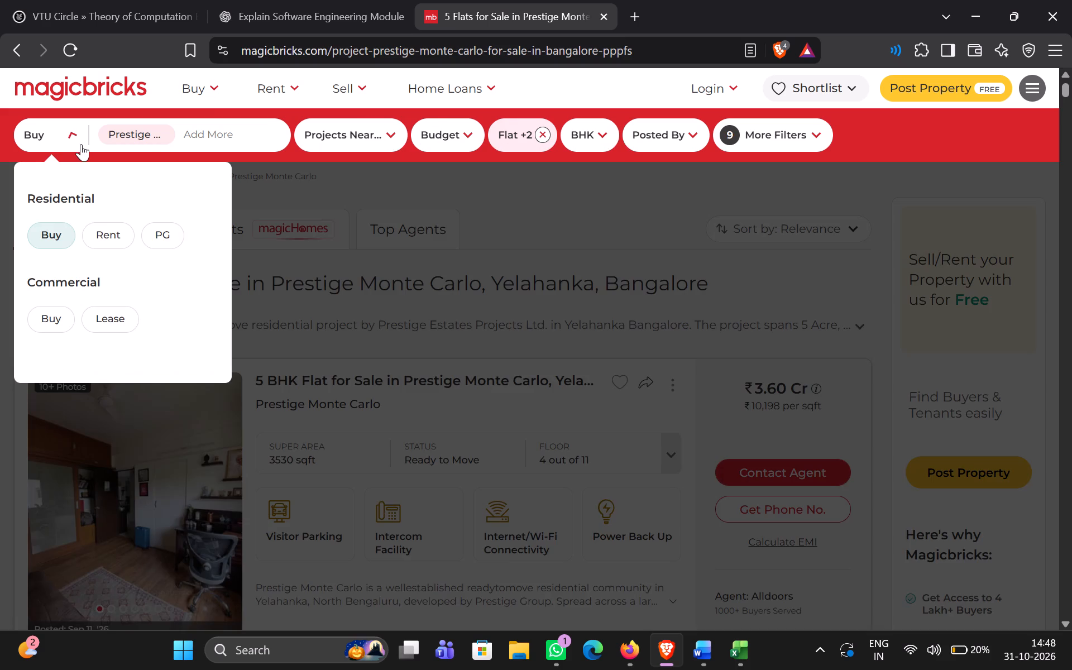
left_click(113, 241)
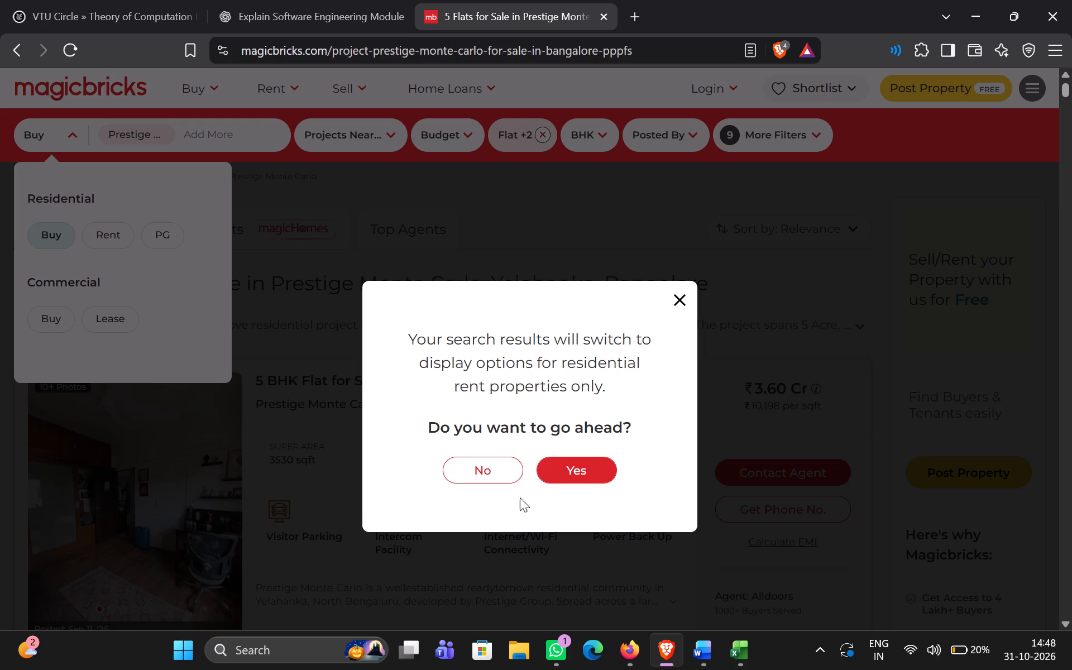
left_click(559, 476)
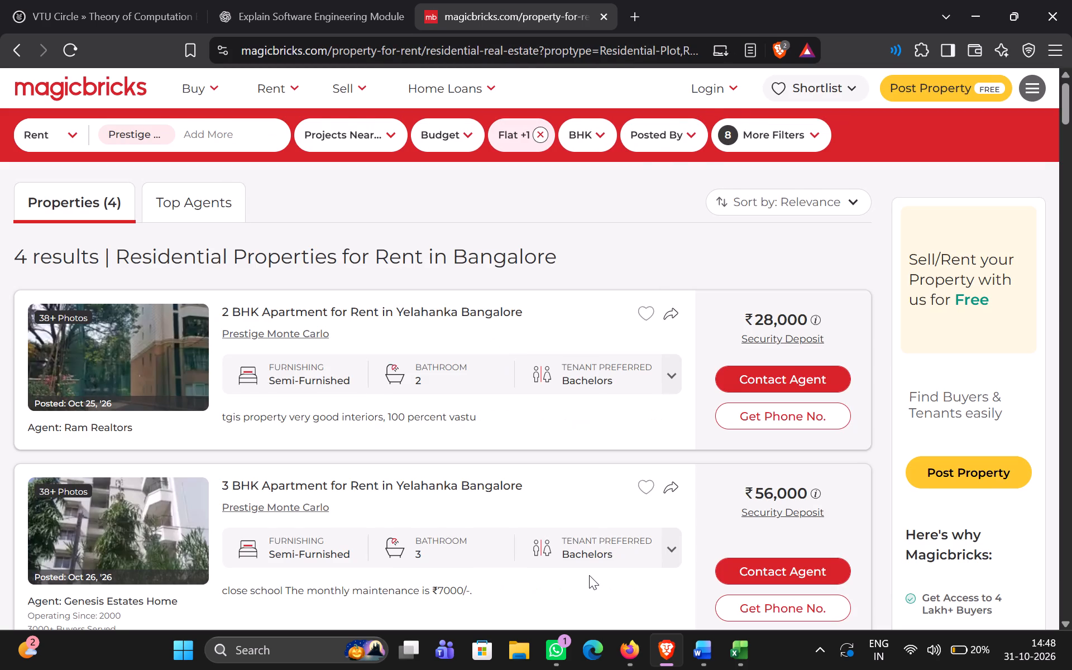
Switch to the Prestige Monte Carlo workbook in Excel and enter kilos of 1.92 in row 29 and 1.64 in row 30.
left_click(728, 666)
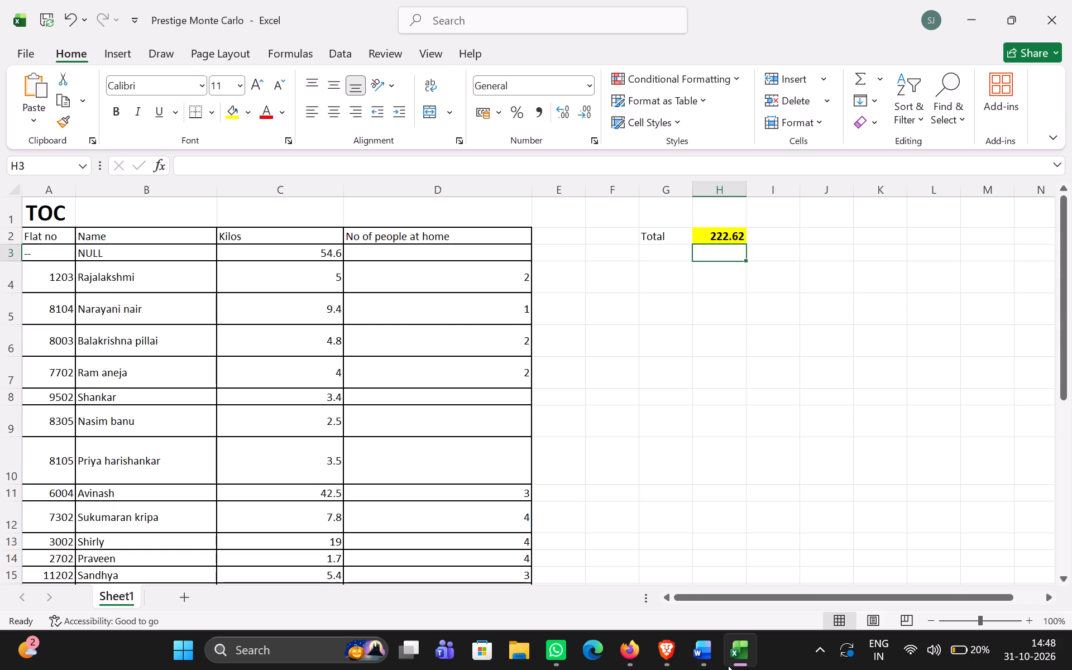
scroll(706, 652, "down", 2)
scroll(376, 499, "down", 3)
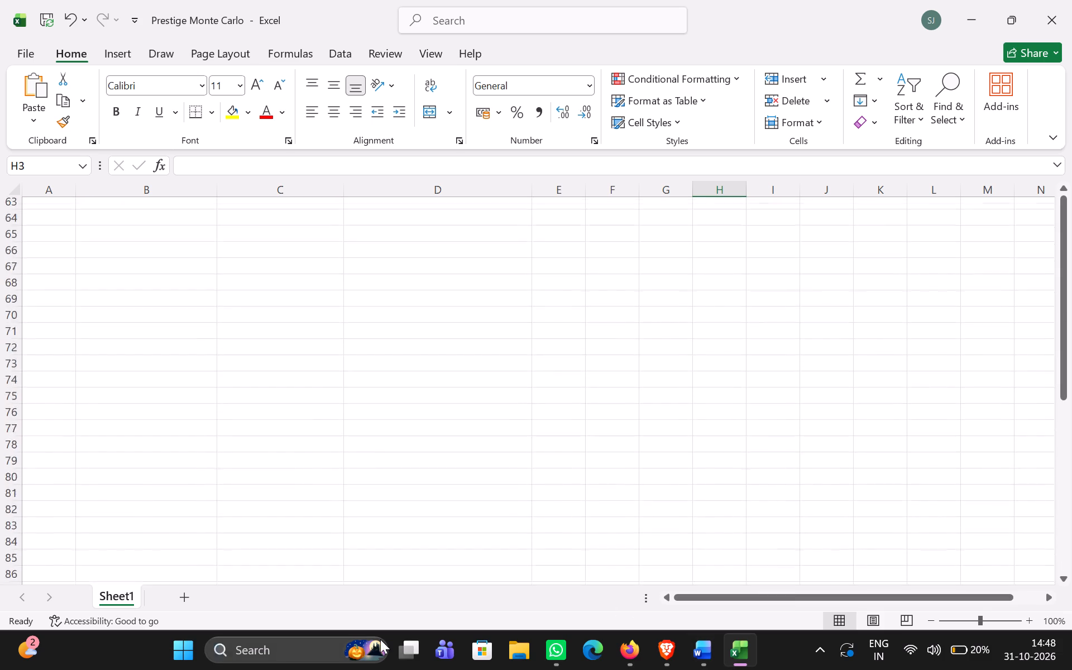
scroll(380, 639, "up", 1)
scroll(376, 348, "up", 5)
scroll(376, 348, "down", 1)
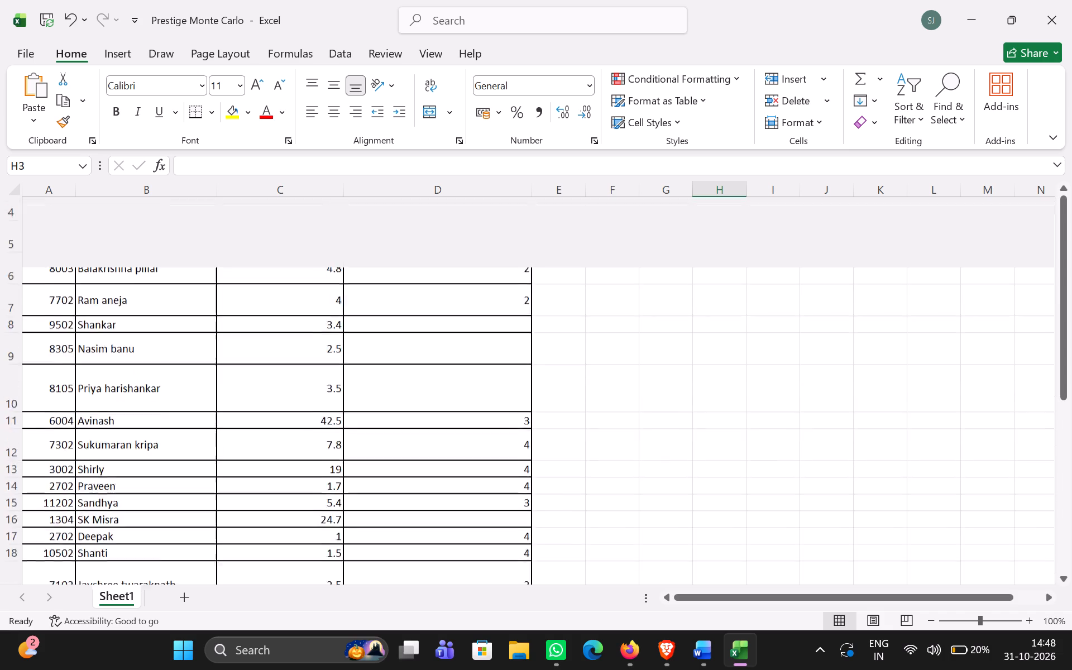
scroll(376, 348, "down", 1)
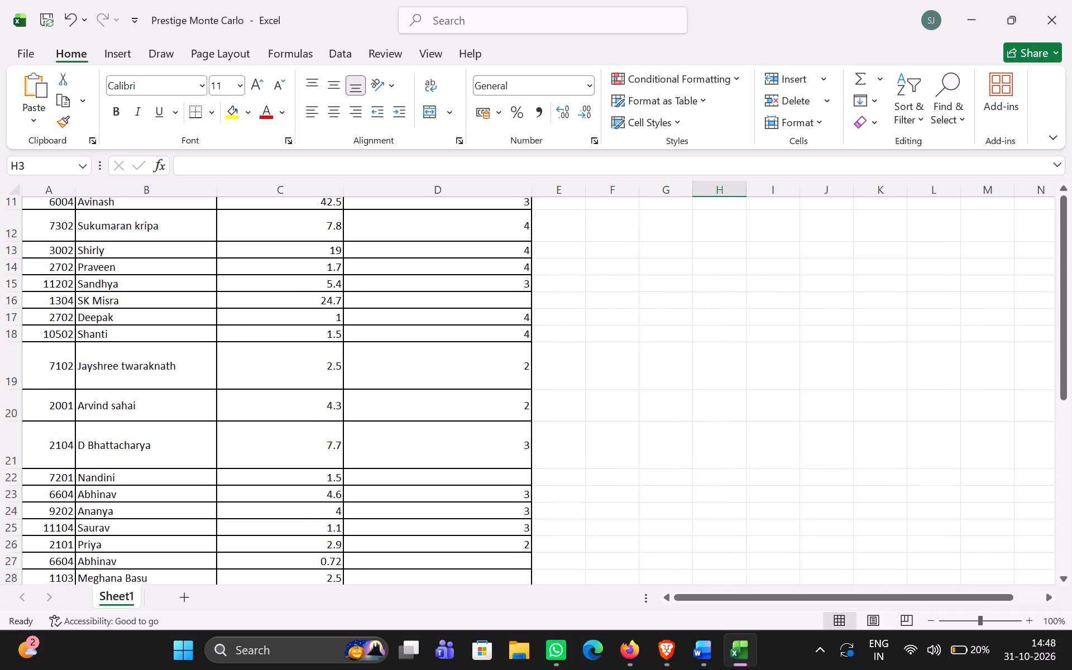
scroll(376, 348, "down", 1)
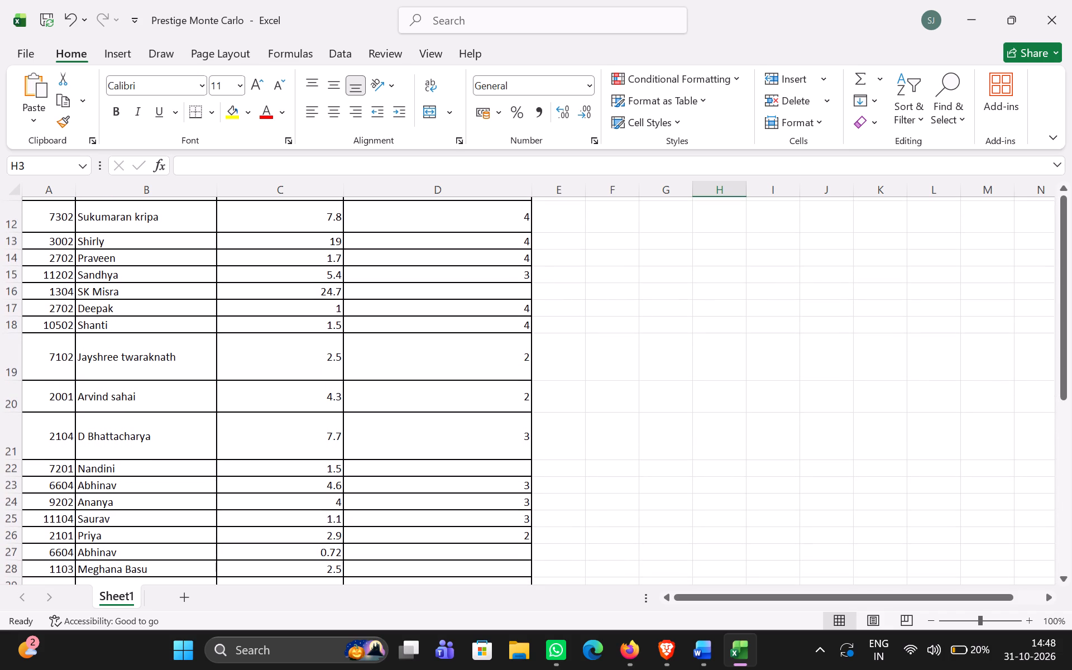
scroll(376, 348, "down", 2)
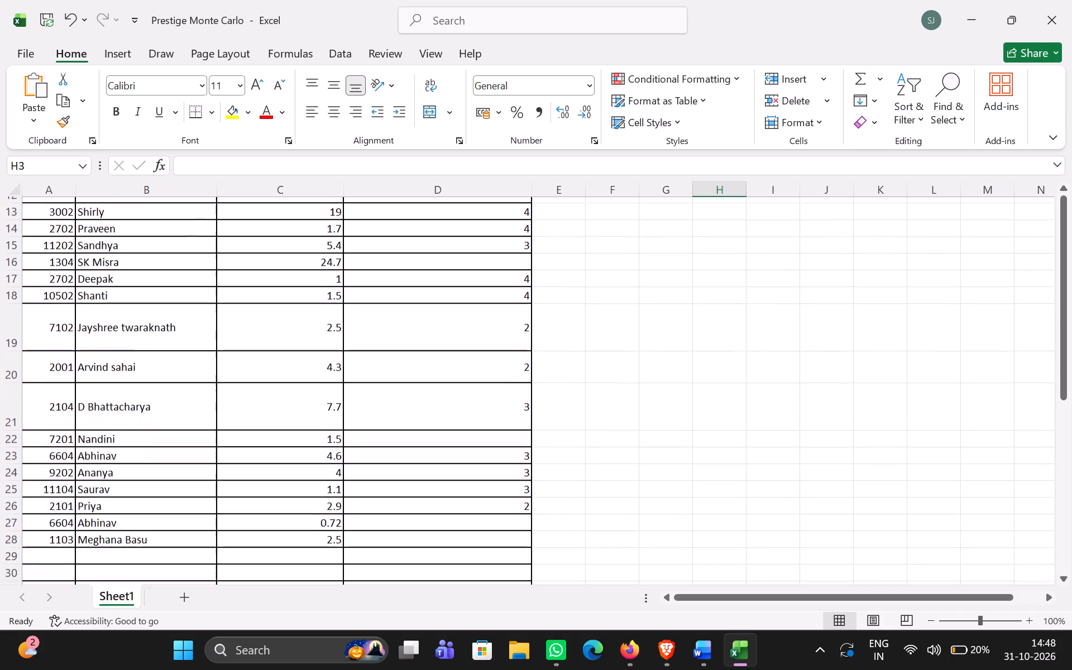
scroll(376, 348, "down", 2)
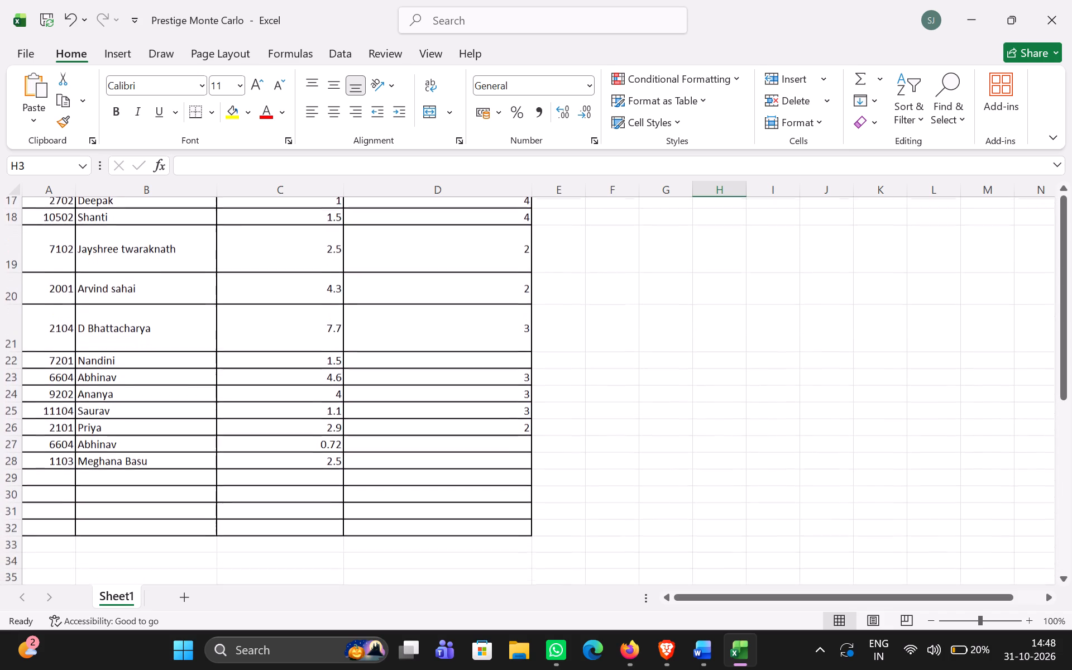
scroll(376, 348, "down", 1)
double_click(293, 449)
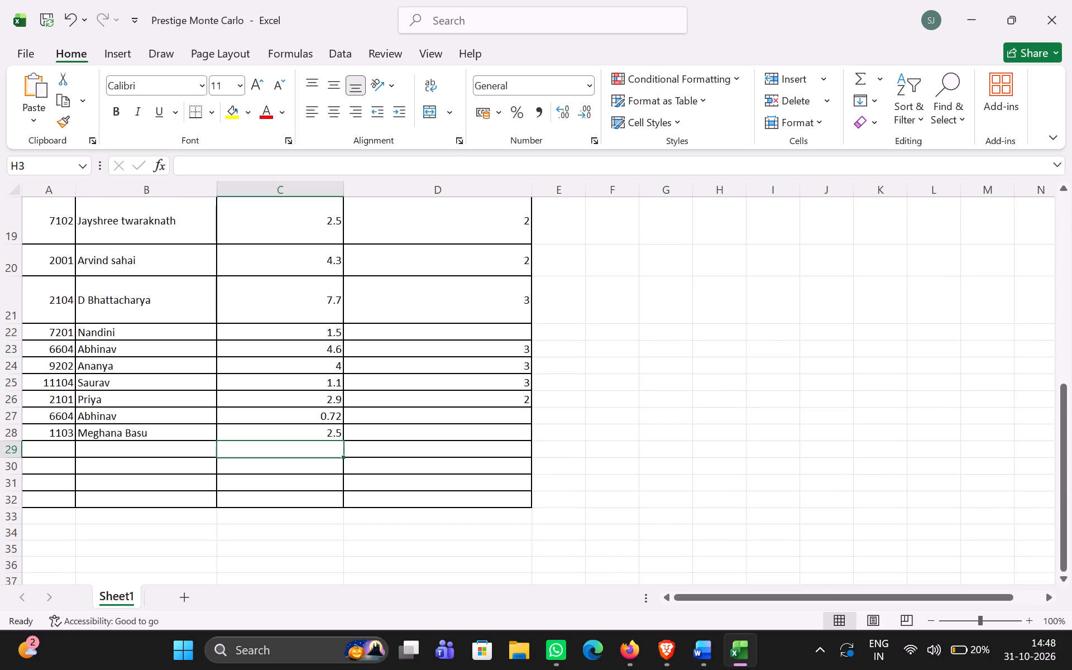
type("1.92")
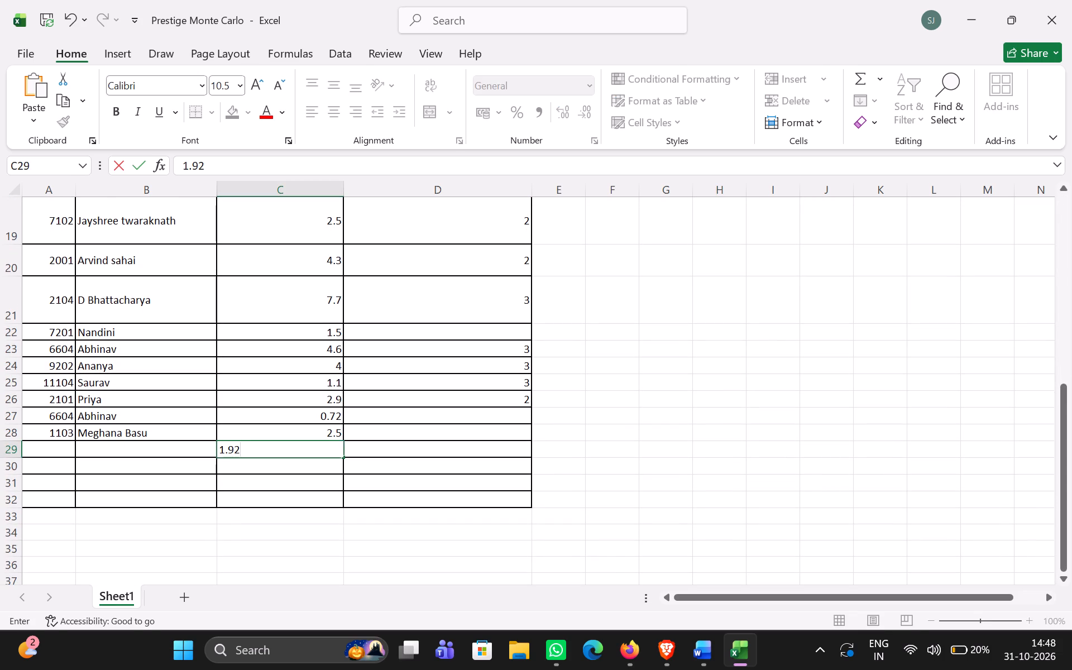
left_click(183, 456)
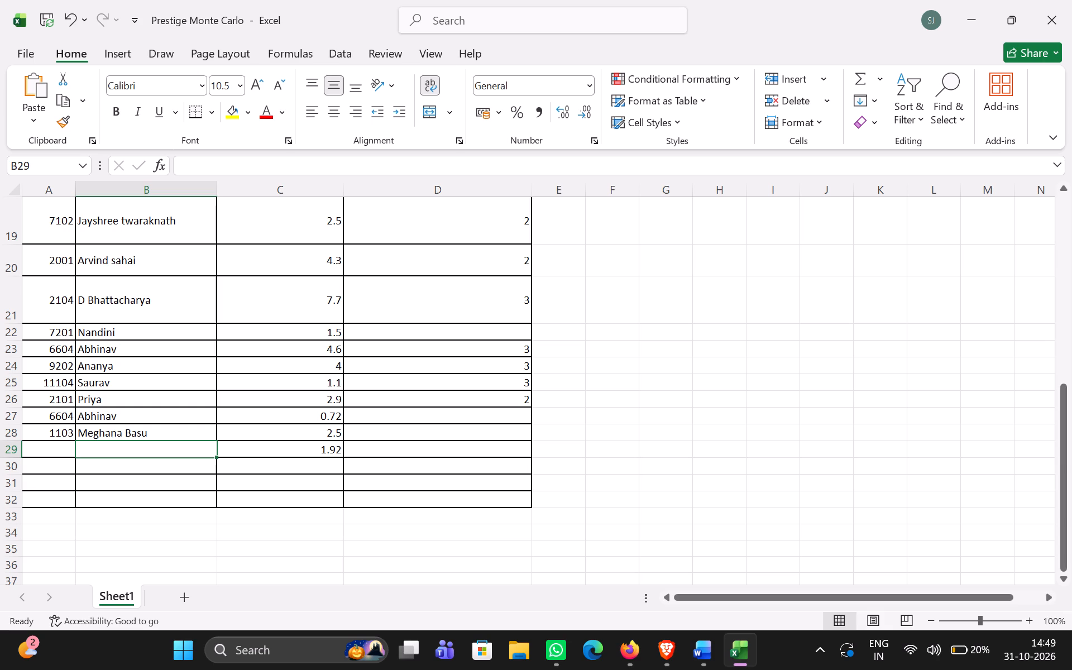
double_click(276, 470)
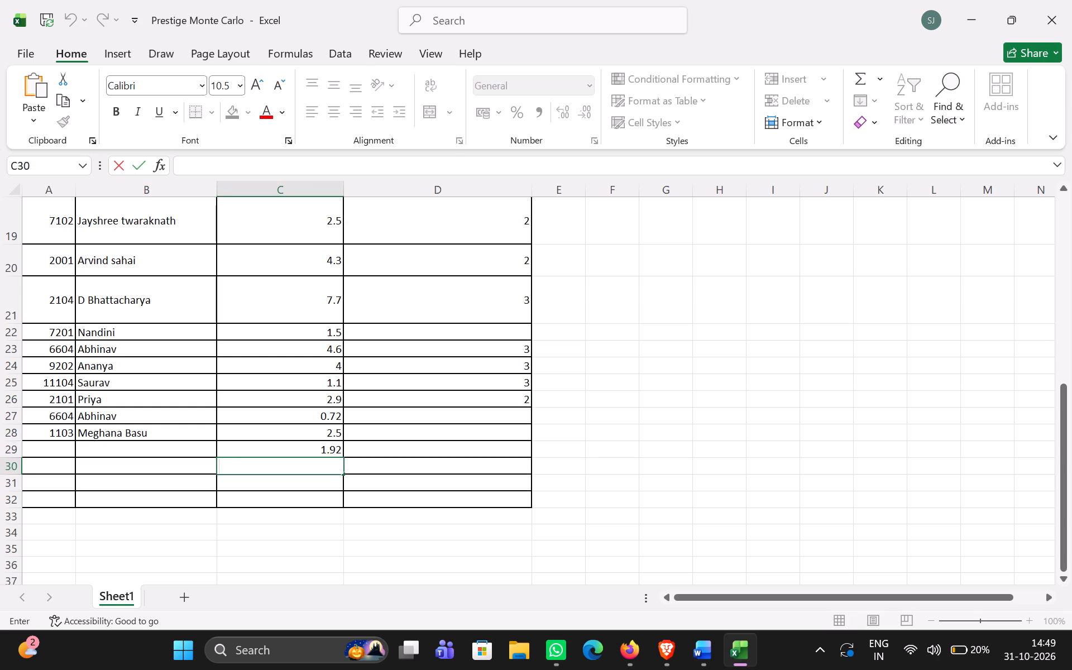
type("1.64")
double_click(151, 451)
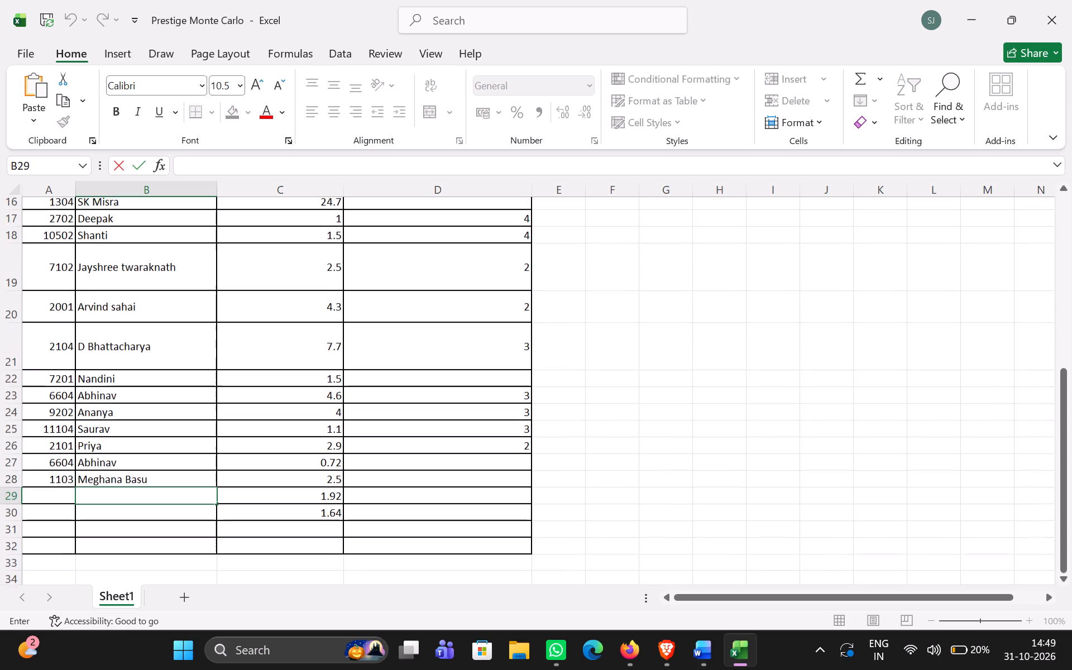
Check the highlighted kilos total and review the table's entries down to its last rows.
scroll(254, 506, "up", 1)
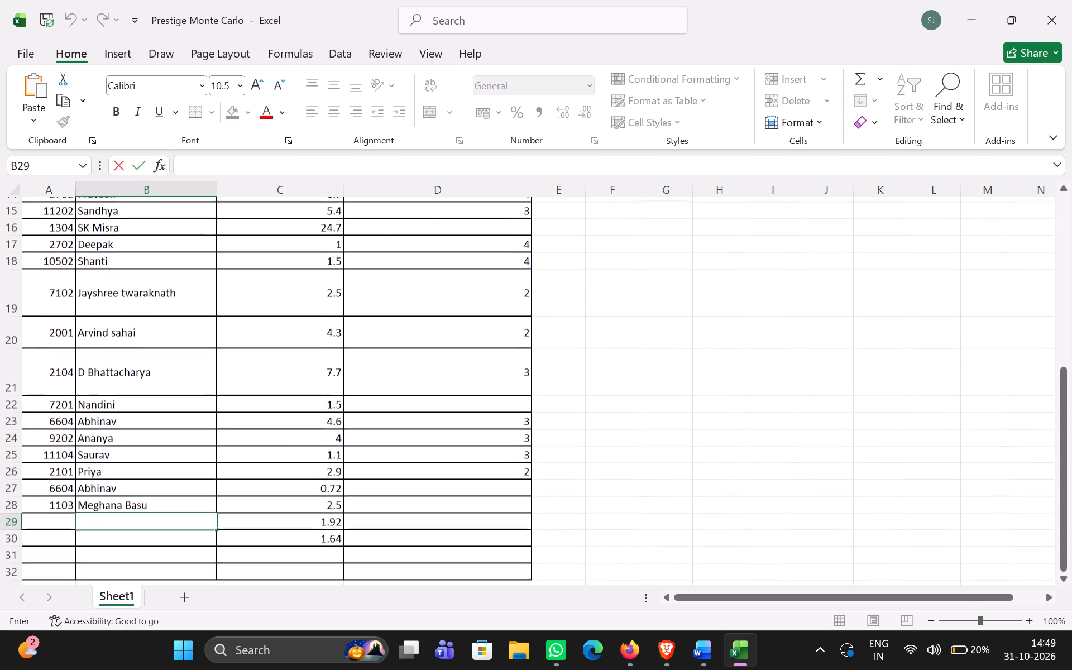
scroll(254, 506, "up", 2)
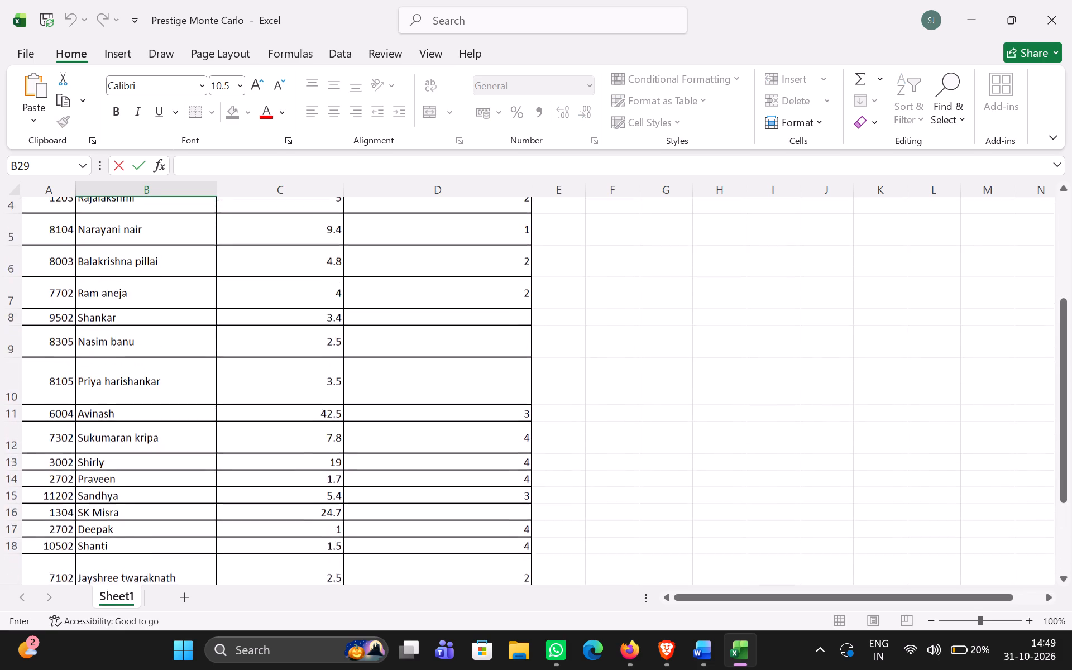
scroll(254, 506, "up", 1)
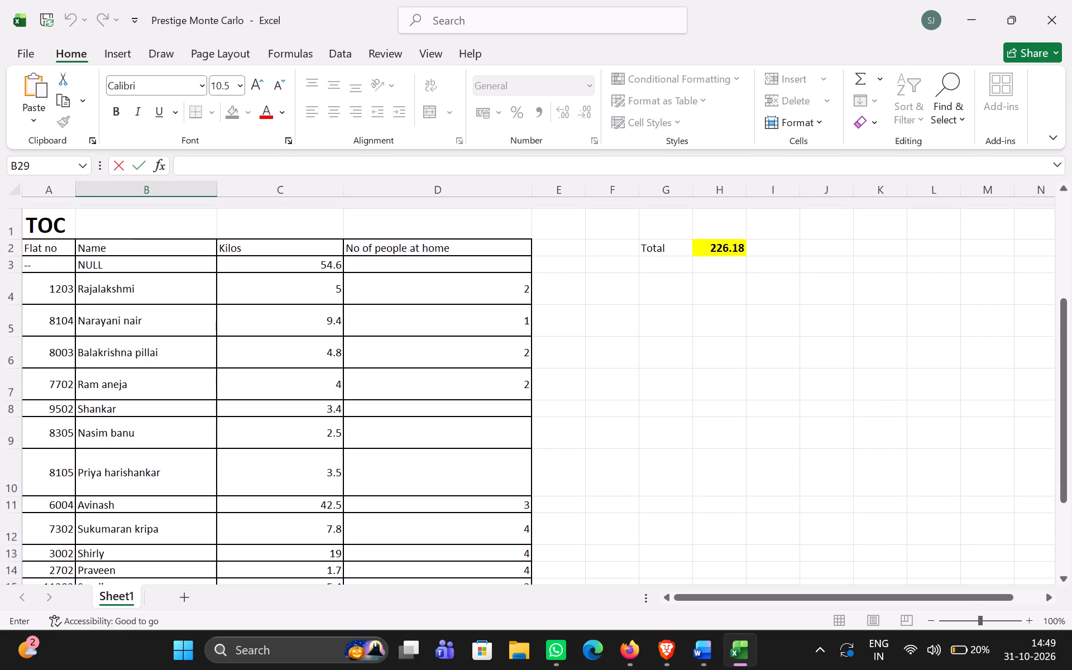
scroll(254, 506, "up", 3)
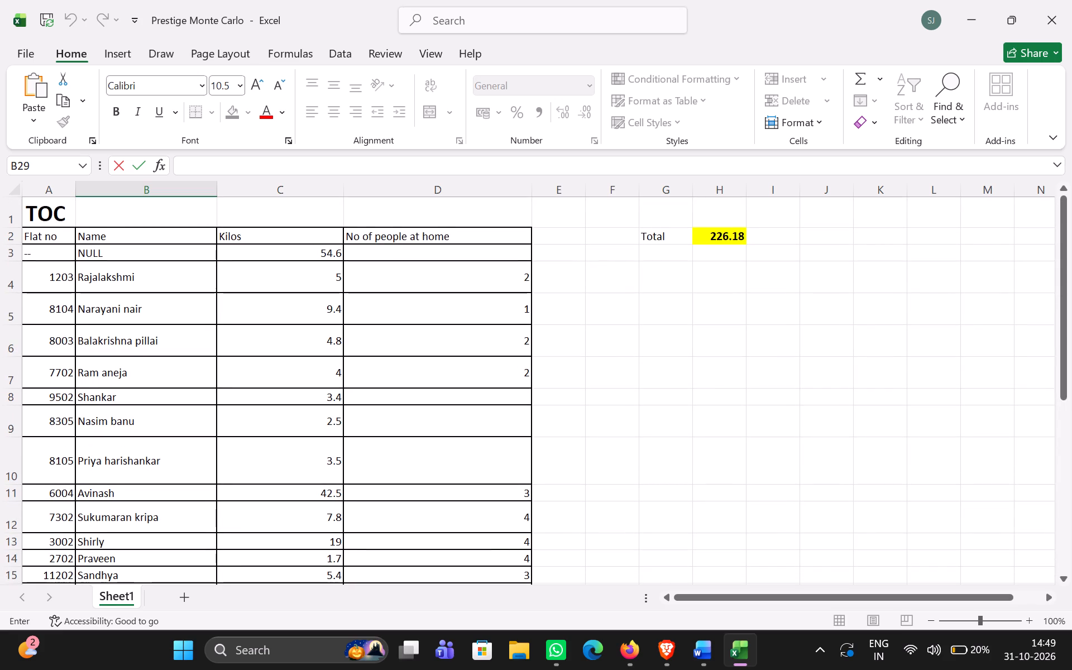
scroll(254, 506, "down", 2)
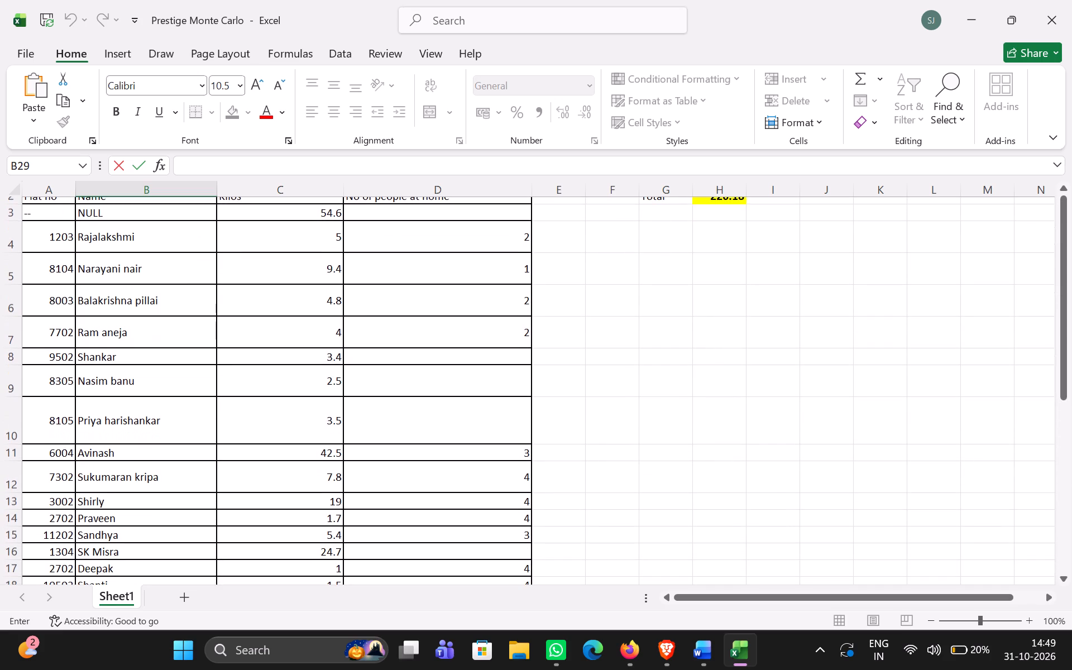
scroll(254, 506, "down", 1)
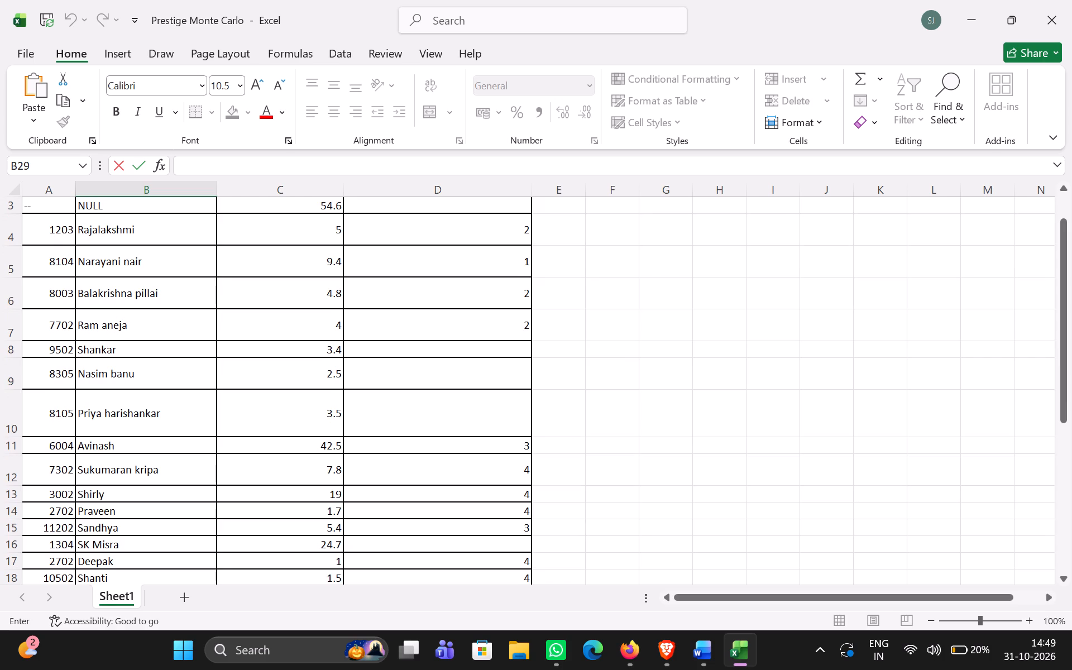
scroll(254, 506, "down", 2)
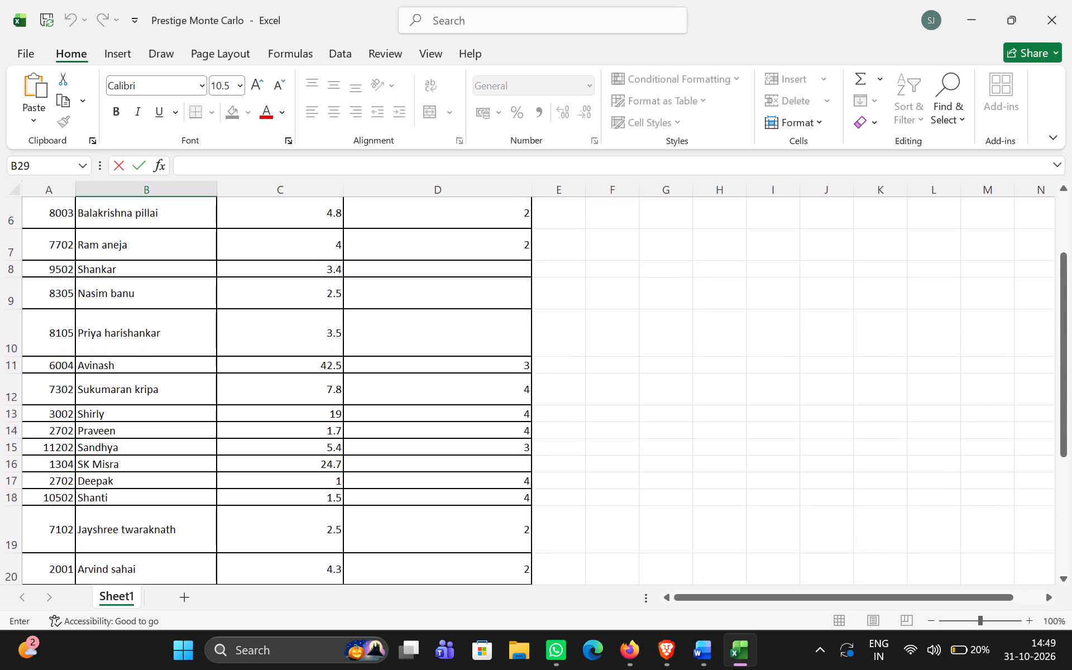
scroll(337, 428, "down", 1)
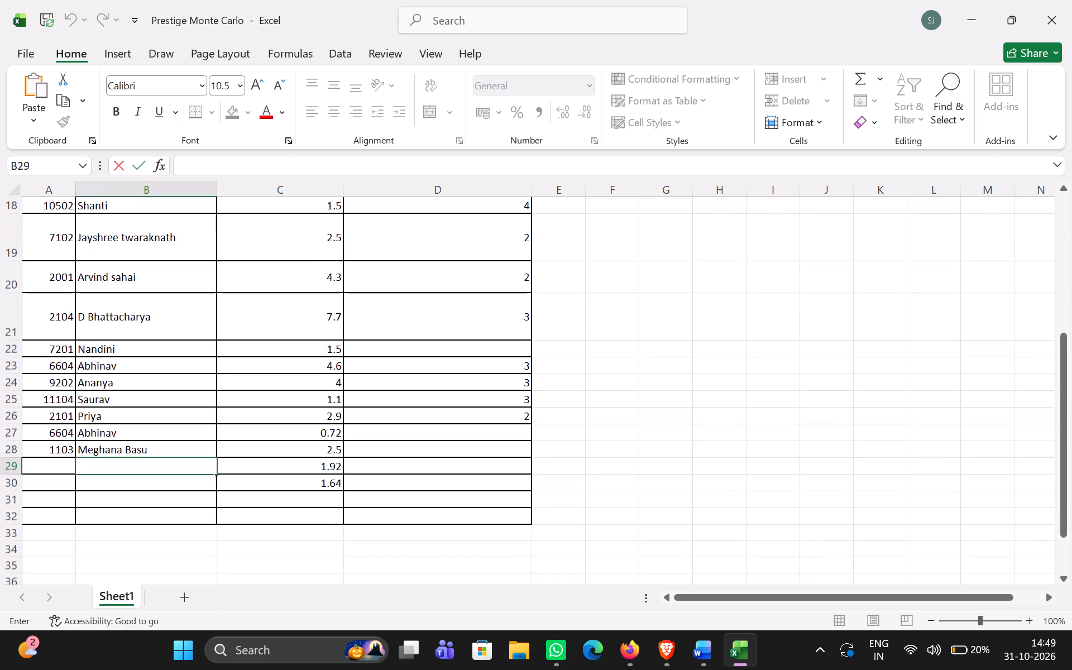
scroll(337, 428, "down", 2)
scroll(337, 428, "right", 1)
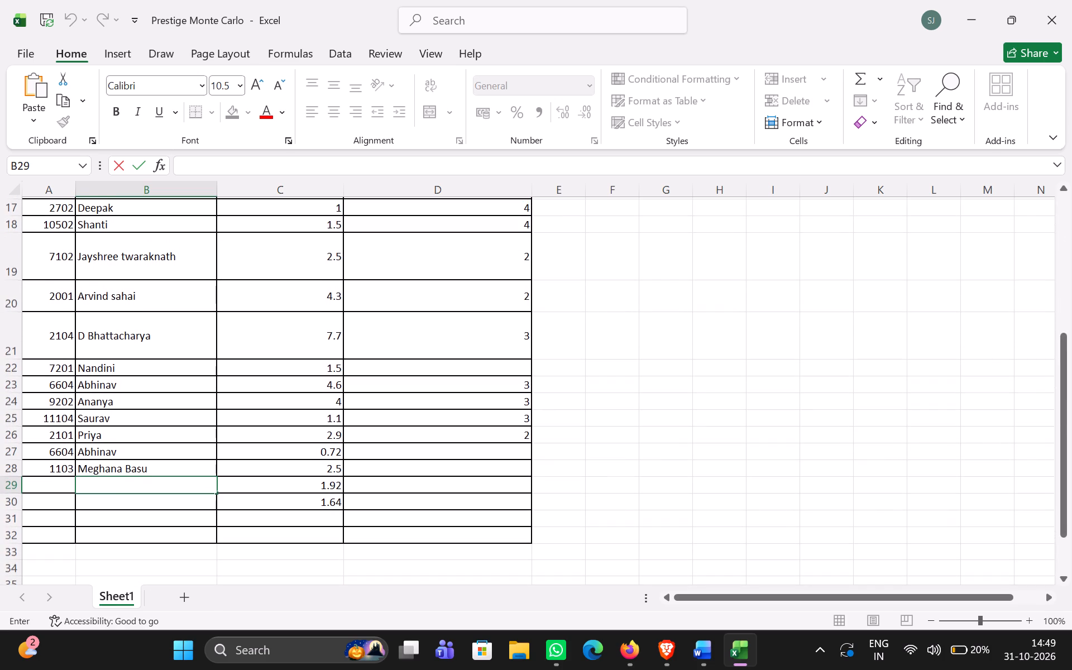
scroll(337, 428, "right", 3)
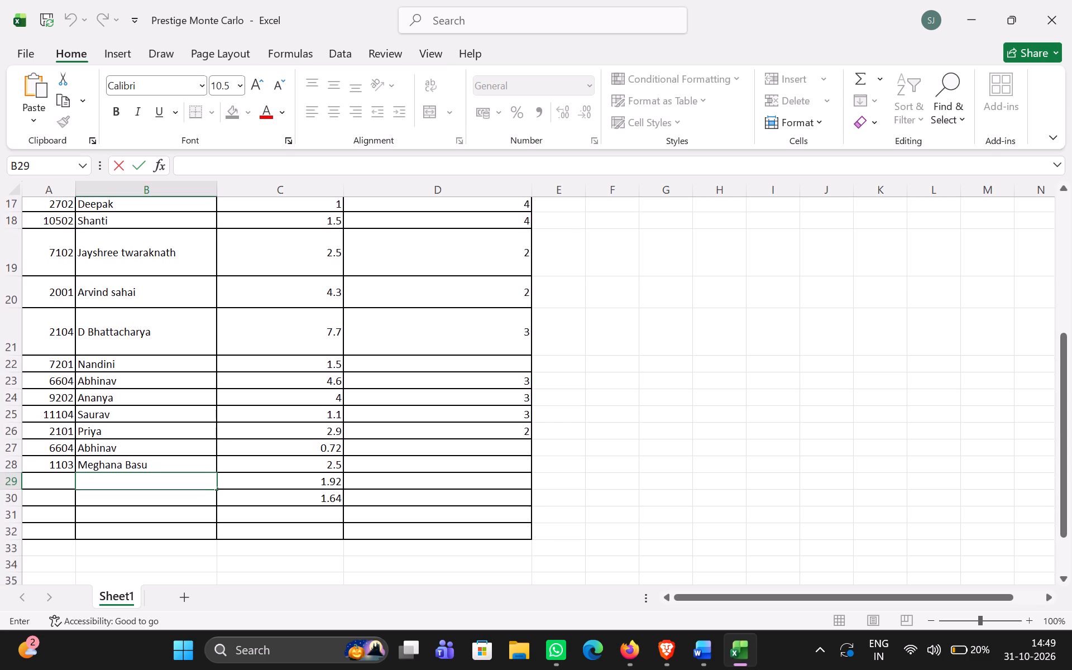
scroll(337, 428, "right", 2)
scroll(337, 428, "down", 1)
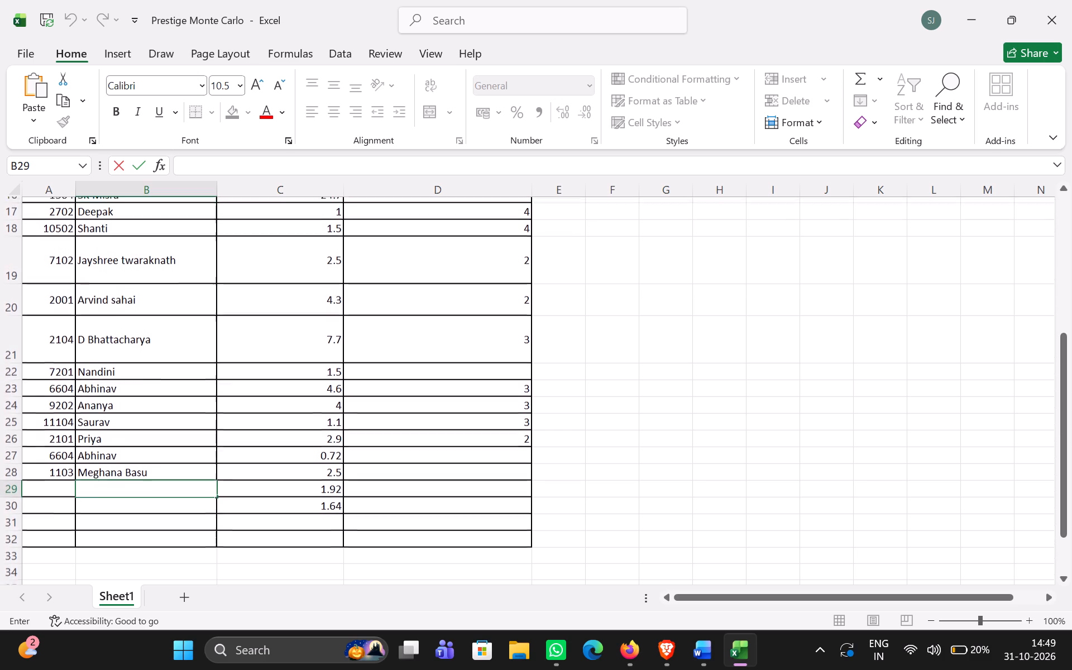
scroll(337, 428, "down", 1)
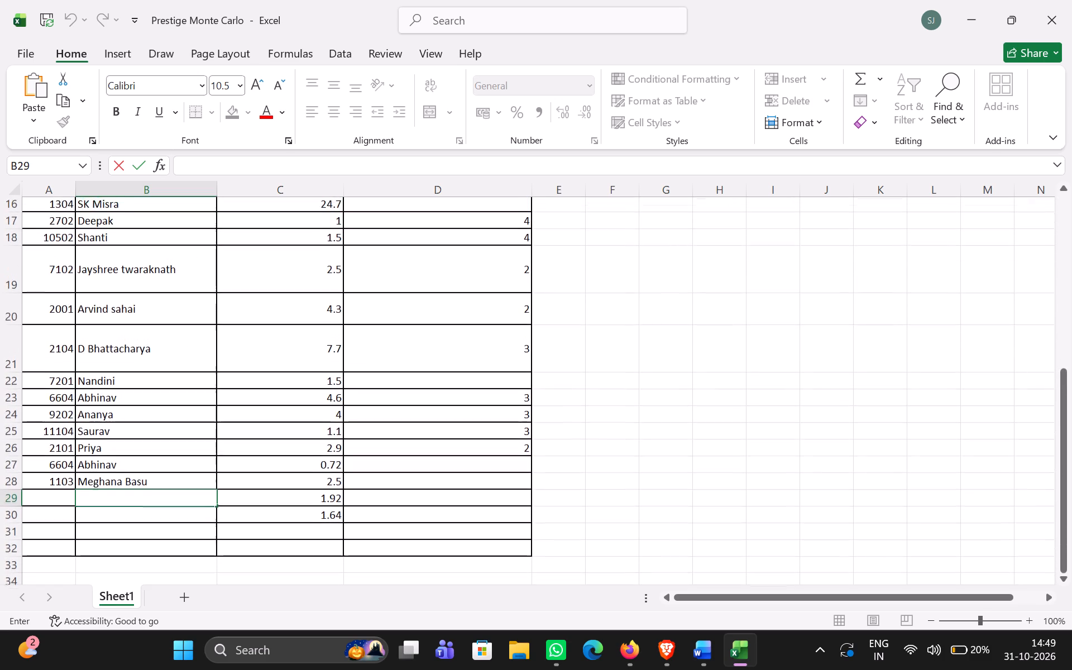
scroll(337, 428, "up", 2)
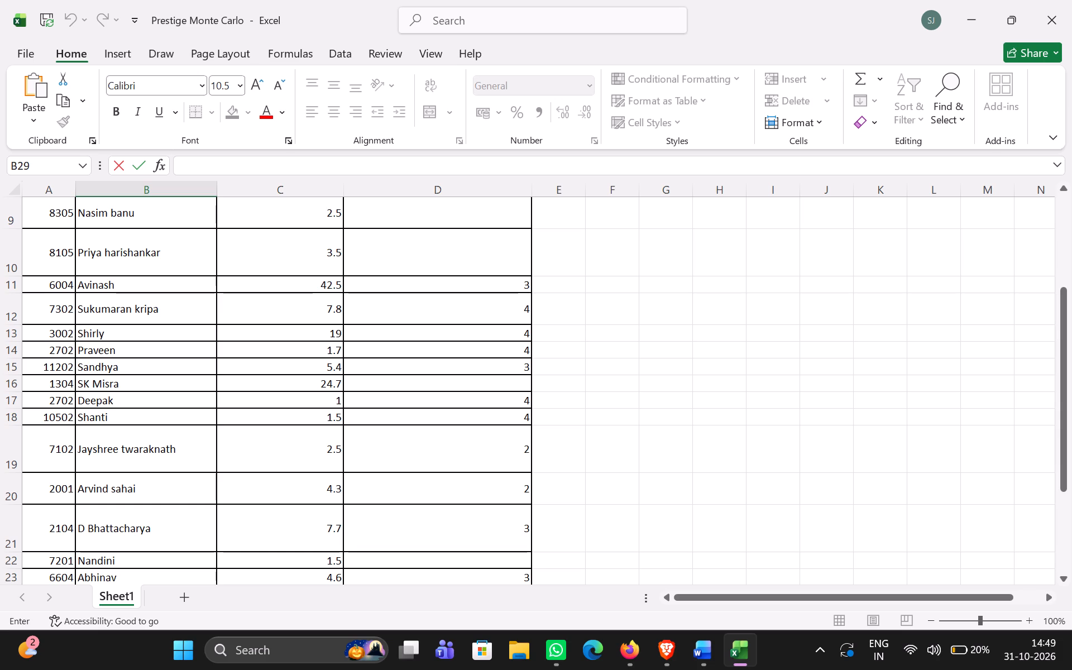
scroll(324, 398, "down", 1)
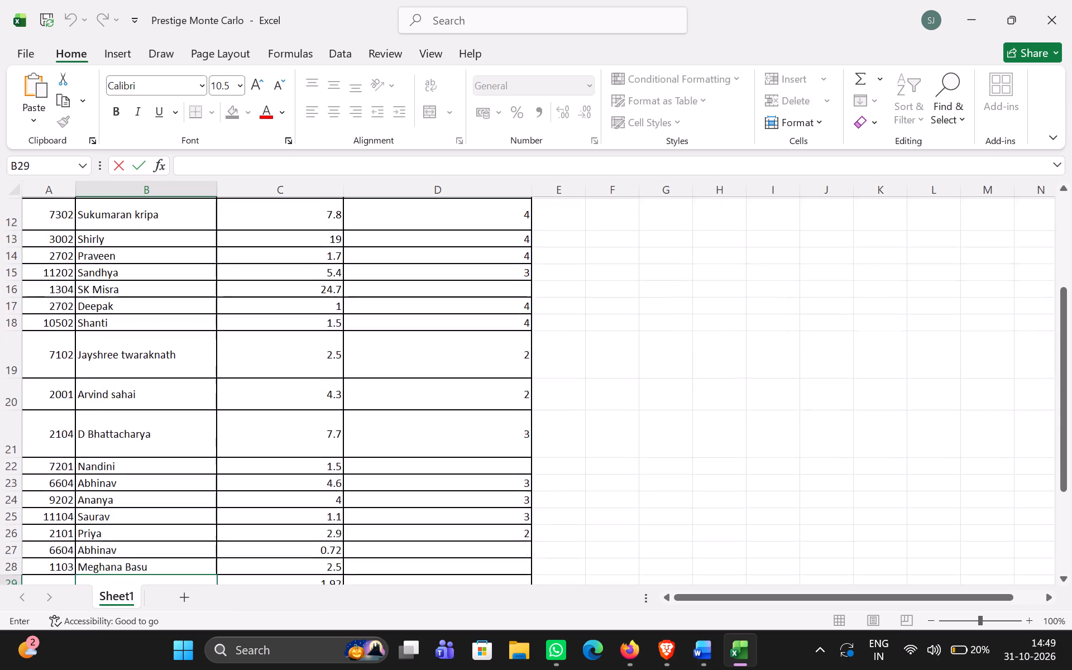
scroll(324, 398, "down", 2)
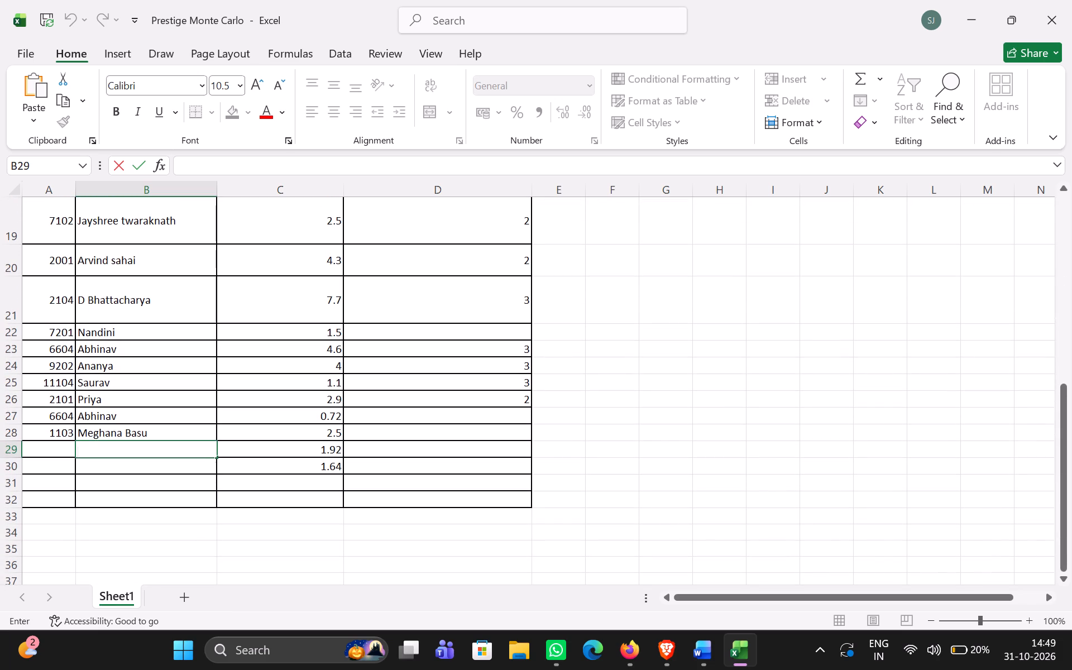
Fill in row 30 with the resident name Niranjan and the resident's flat number.
left_click(143, 462)
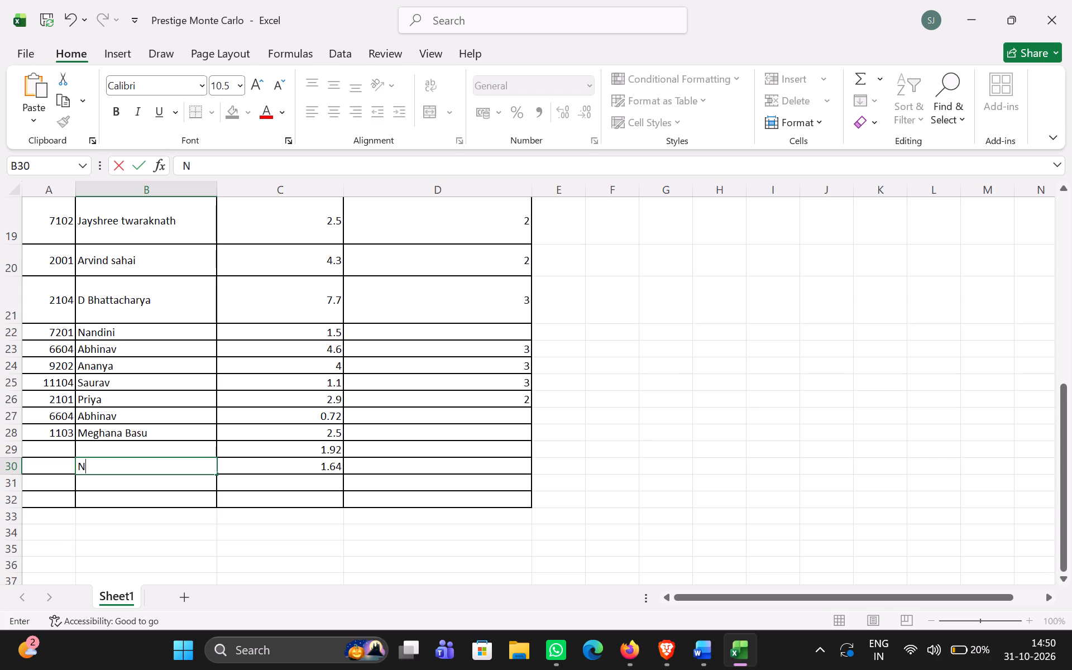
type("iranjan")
double_click(59, 471)
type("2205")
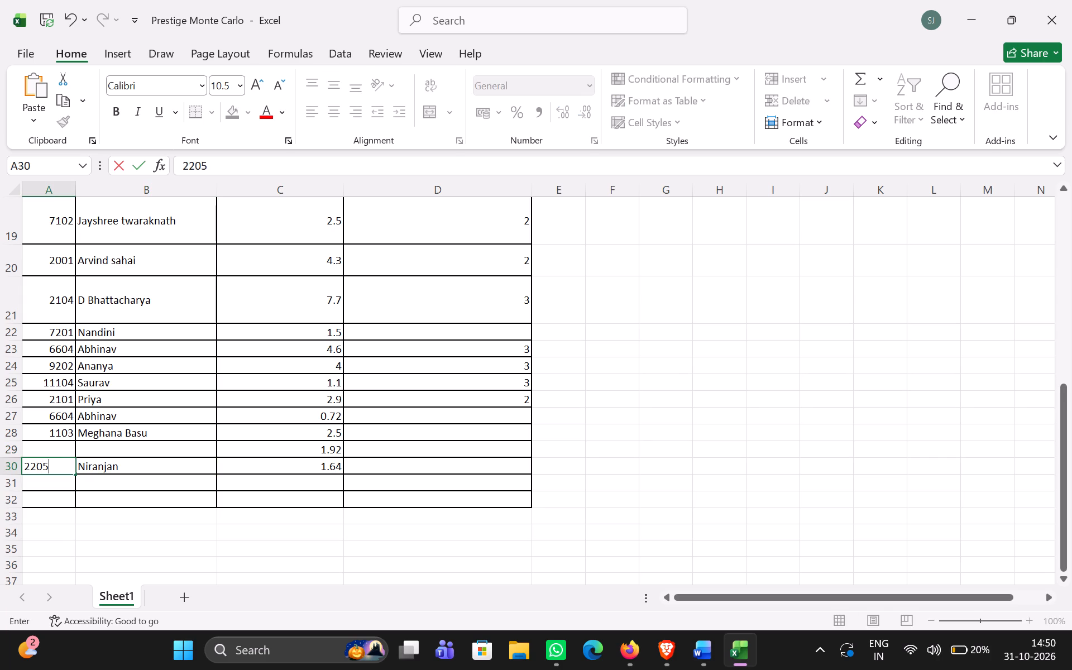
Clear the kilos value of 1.92 from row 29, the row without a name or flat number.
double_click(339, 457)
double_click(339, 453)
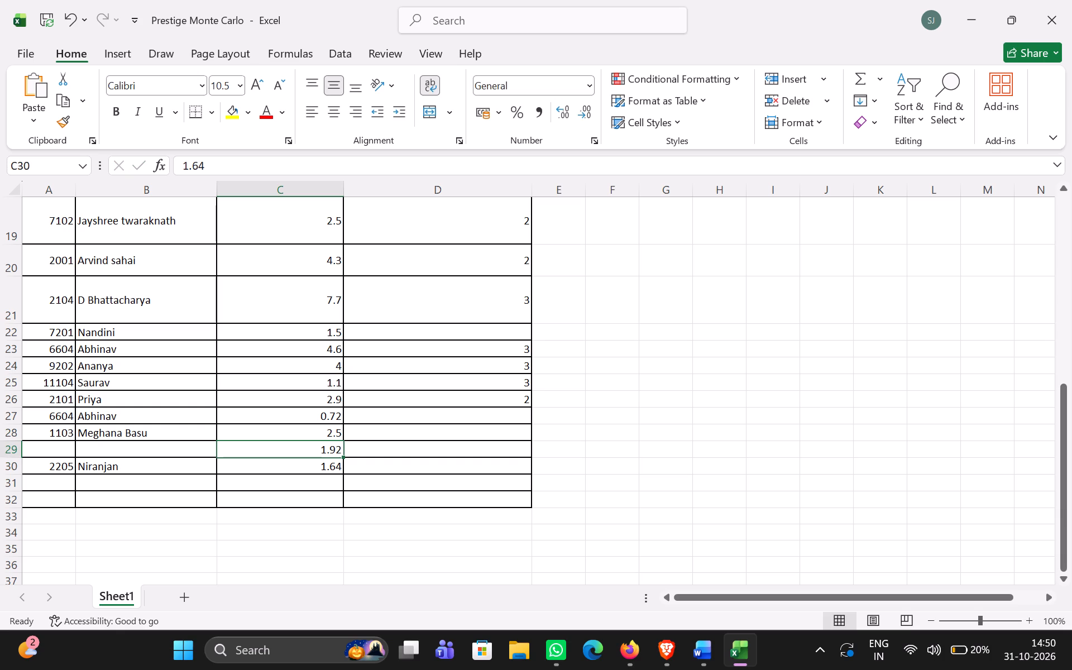
key("BackSpace")
key("BackSpace")
key("BackSpace")
key("BackSpace")
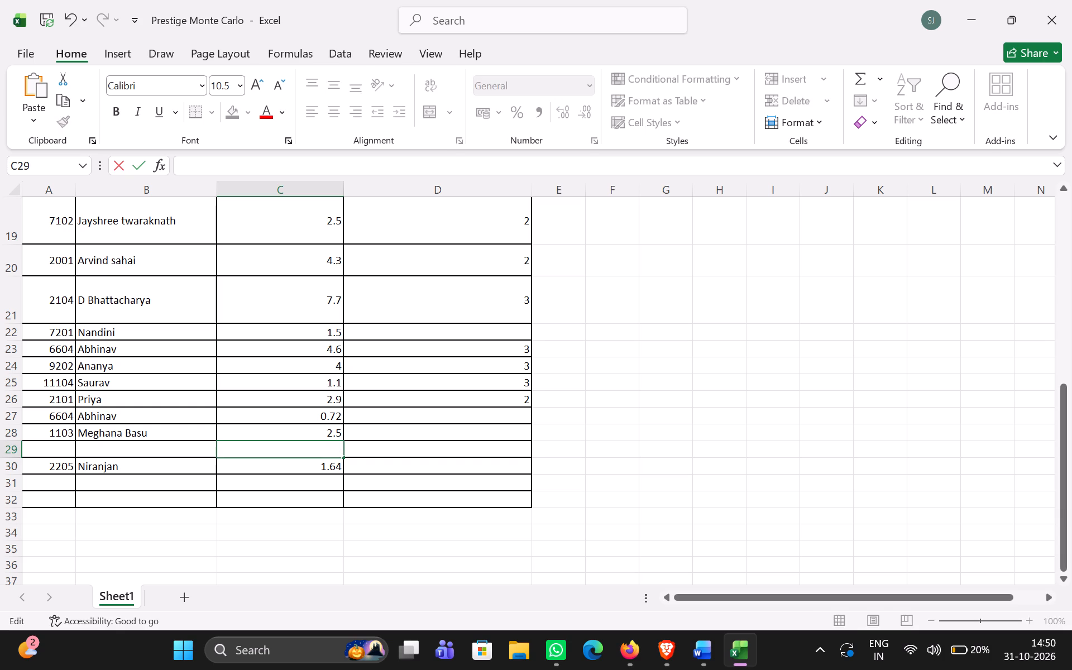
Set Praveen's kilos in row 14 to 3.62.
scroll(339, 453, "up", 3)
scroll(339, 453, "down", 1)
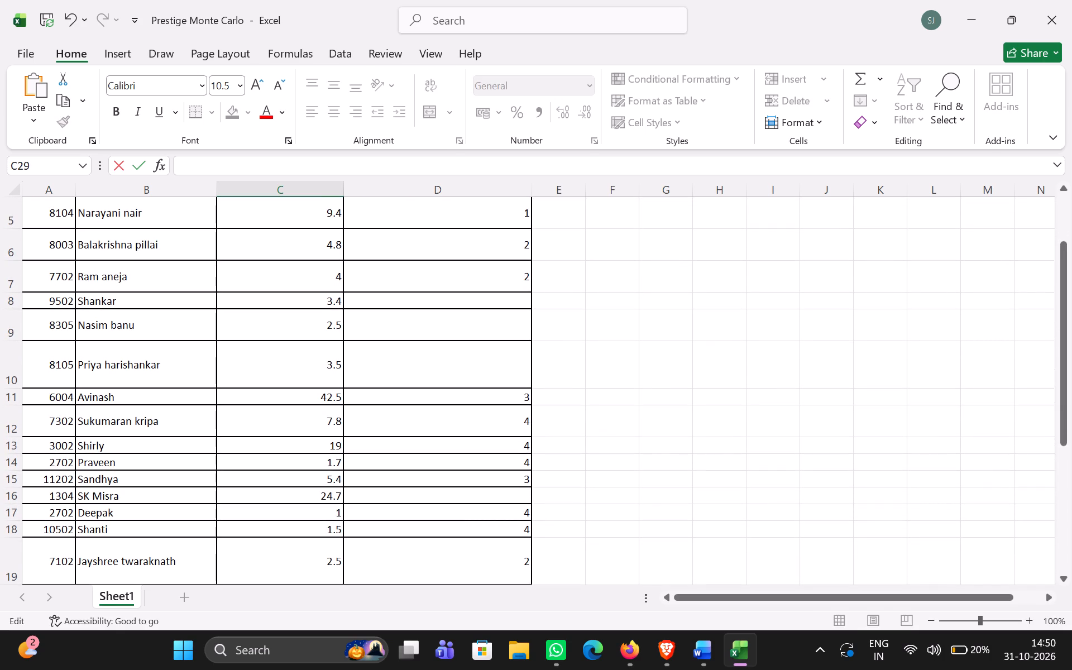
double_click(341, 464)
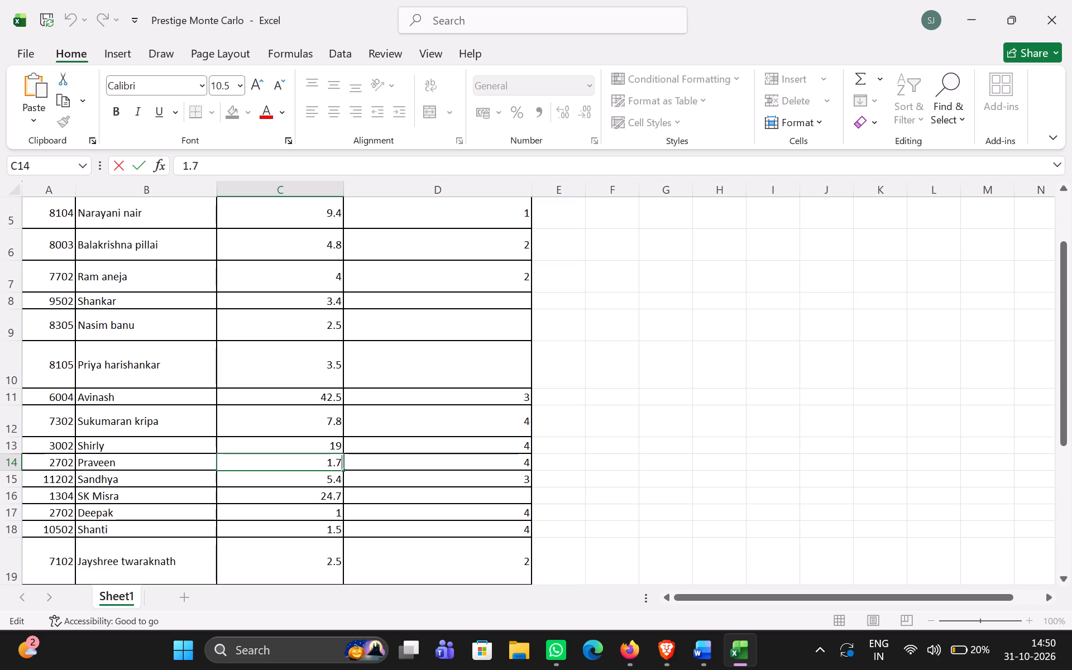
key("BackSpace")
key("BackSpace")
key("BackSpace")
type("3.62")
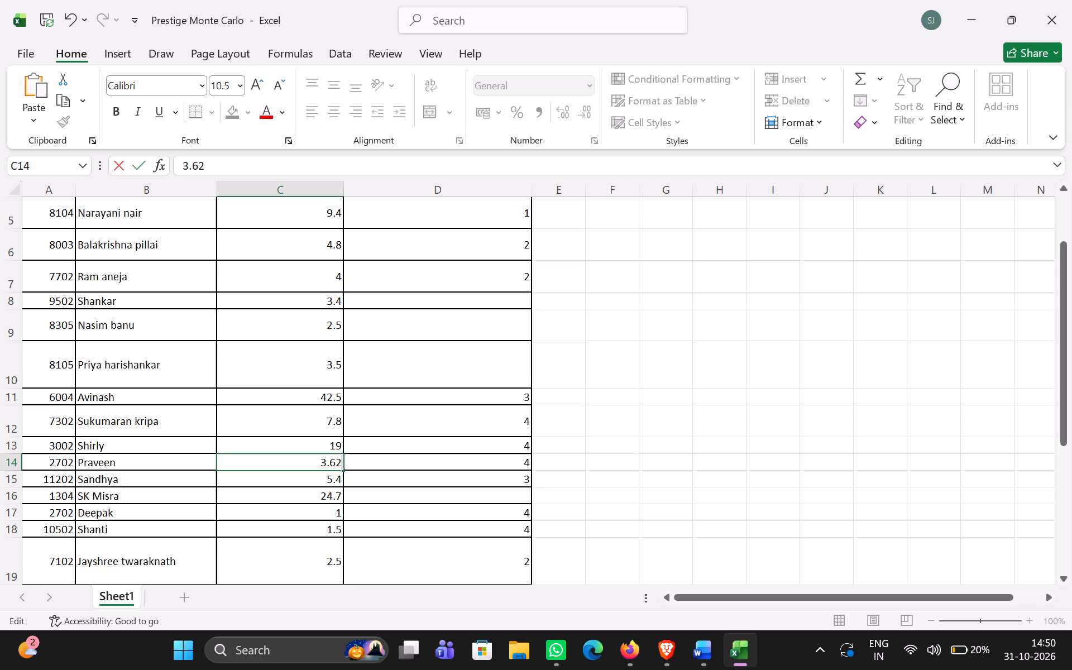
left_click(611, 415)
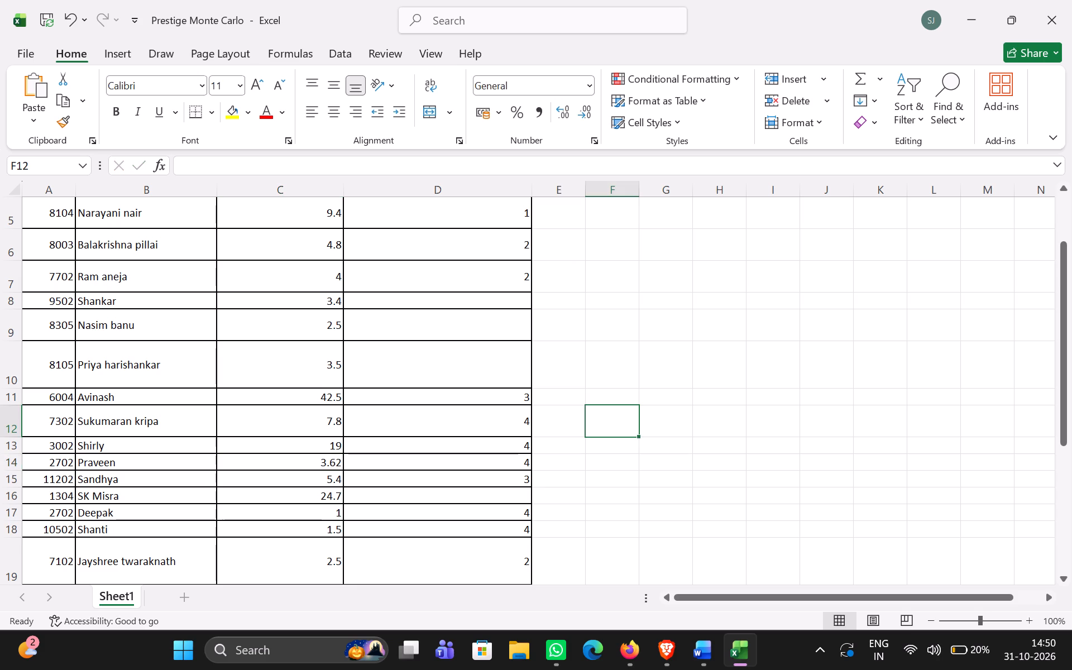
Open the empty number-of-people-at-home cell in Niranjan's row 30 for editing.
scroll(329, 401, "down", 2)
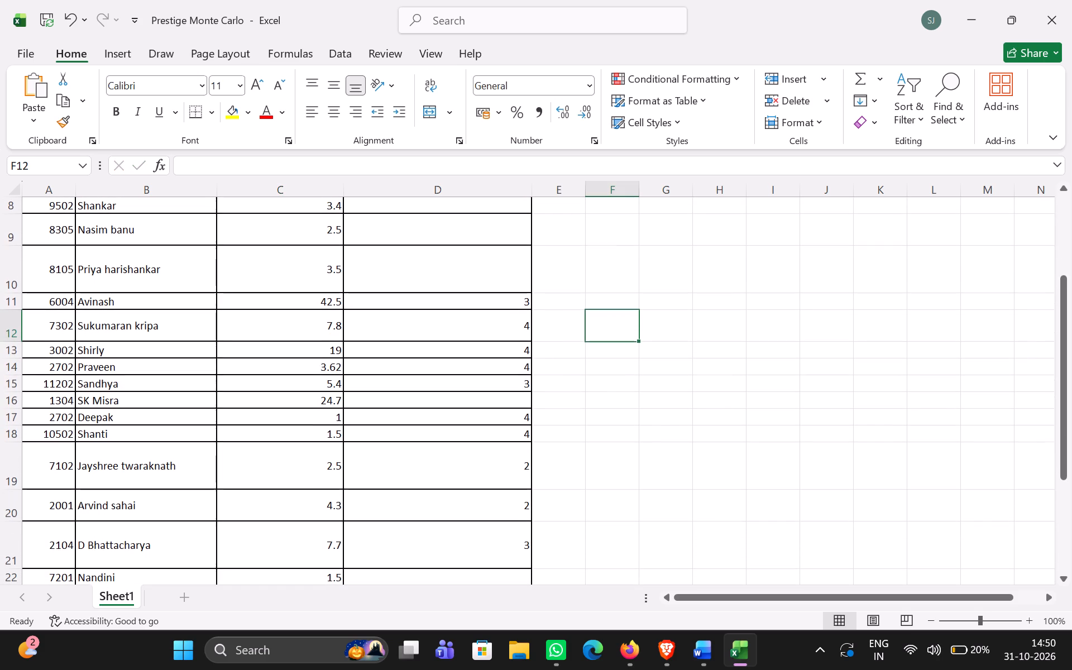
scroll(371, 320, "down", 1)
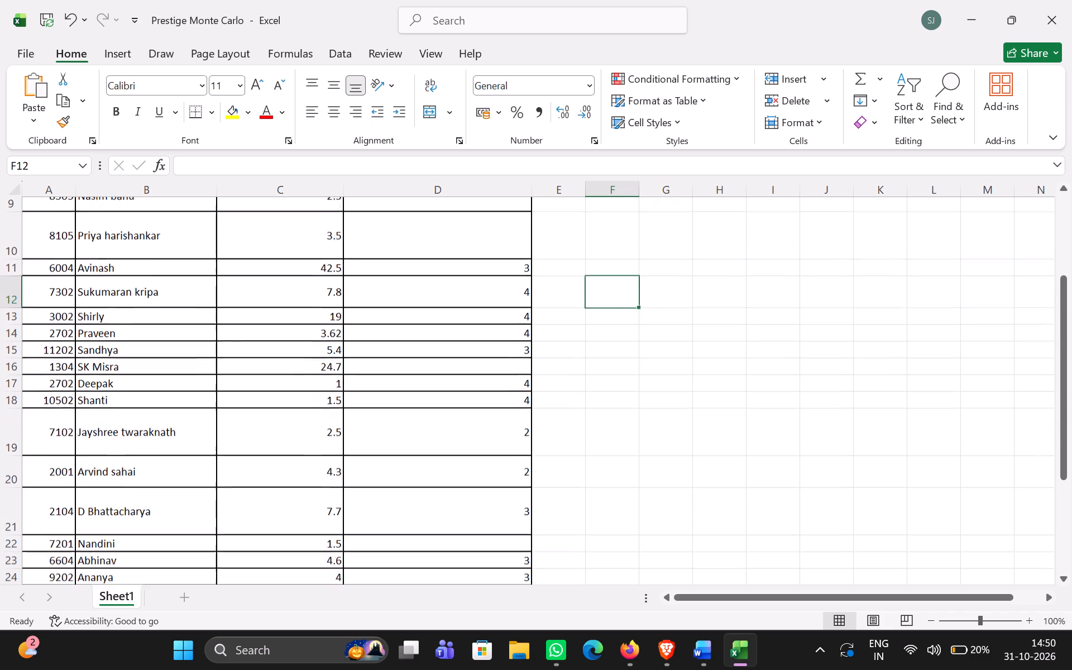
scroll(371, 320, "down", 1)
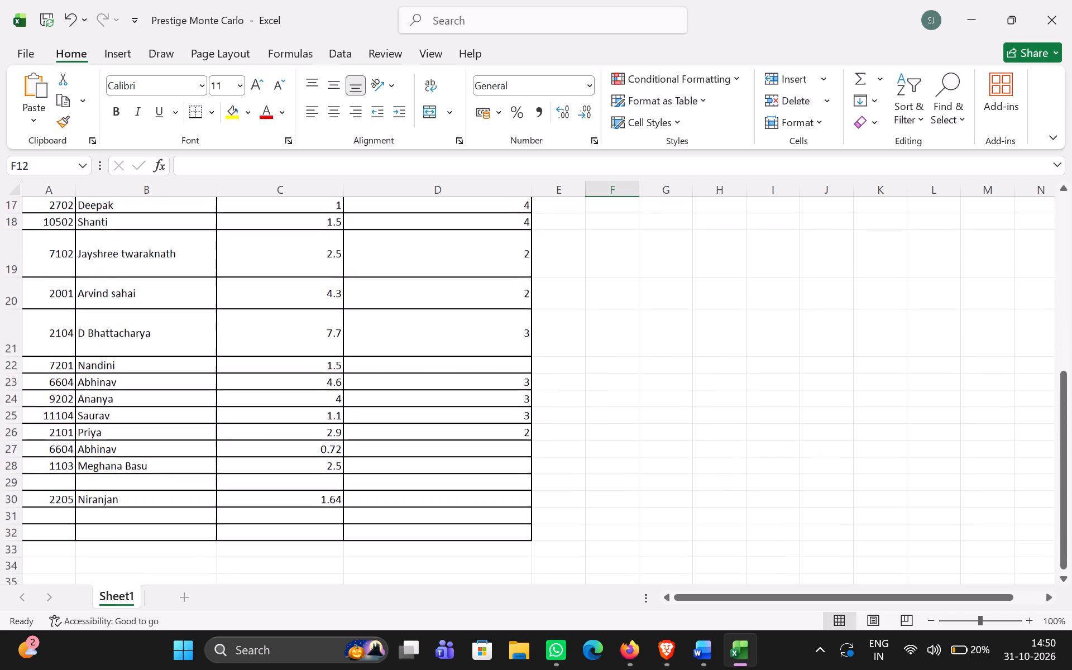
double_click(413, 502)
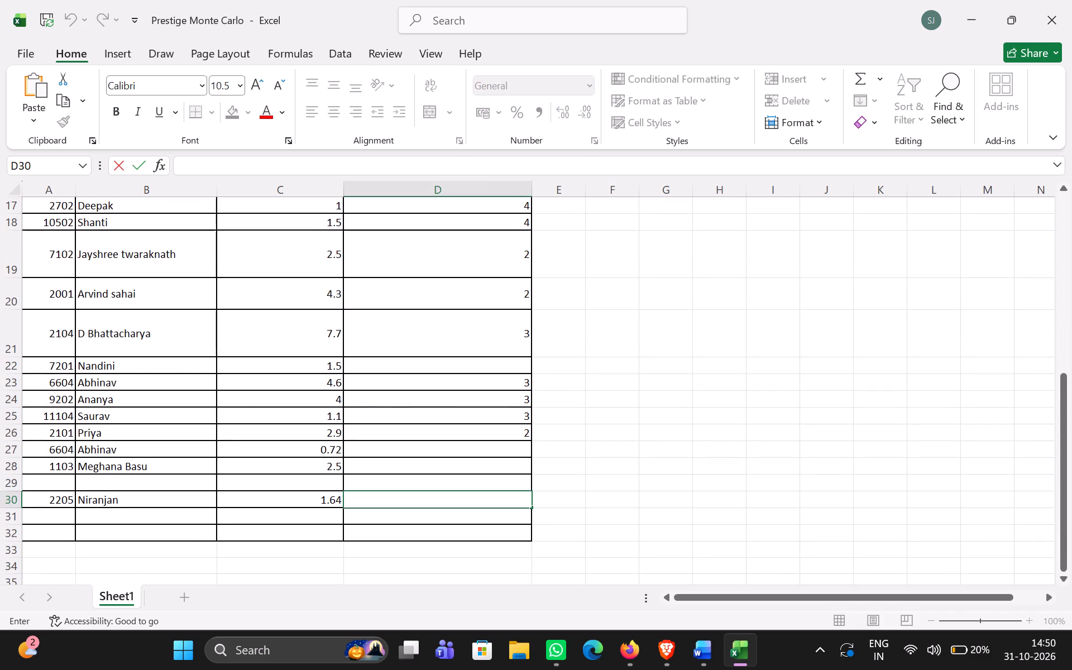
Check the highlighted kilos total and review the table's entries from the header down to its last rows.
scroll(494, 458, "up", 2)
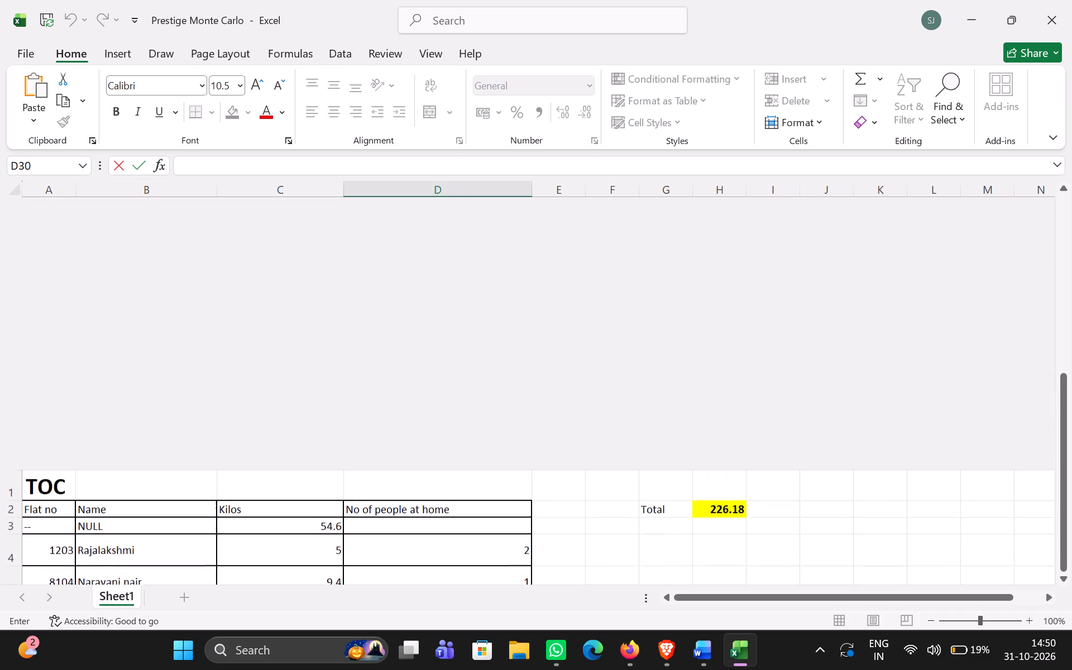
scroll(429, 518, "down", 2)
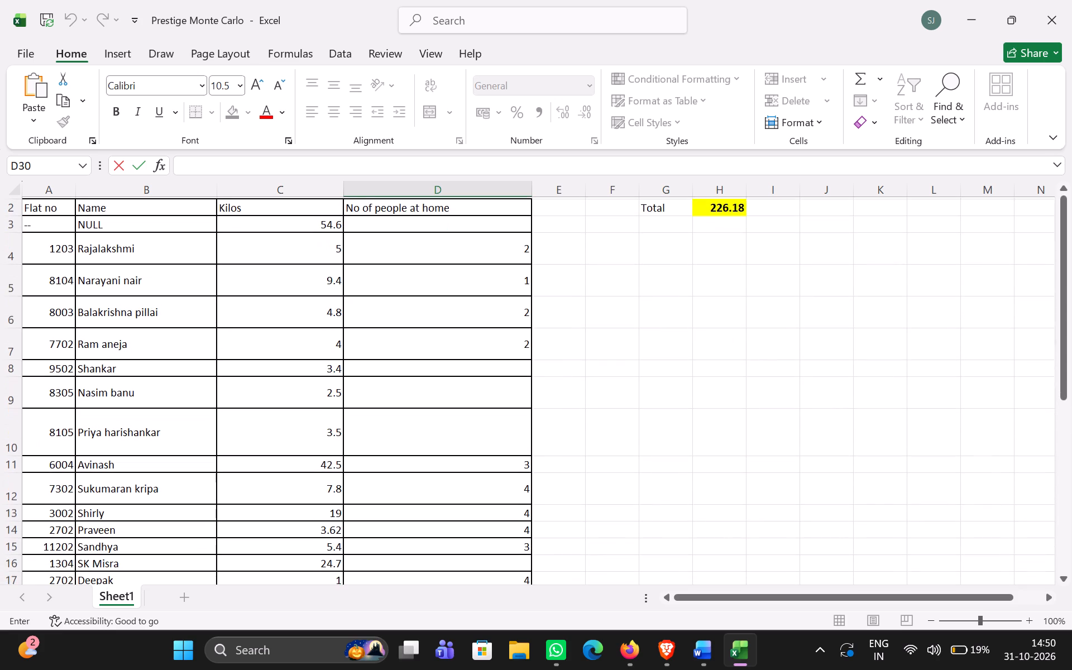
scroll(429, 518, "down", 4)
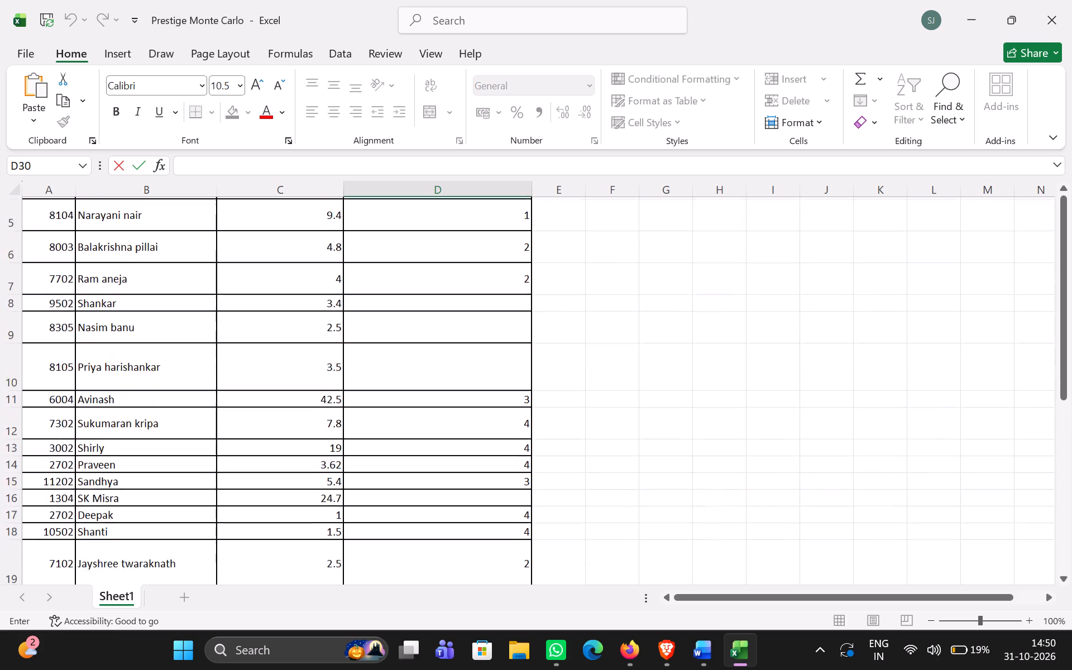
scroll(429, 518, "down", 4)
scroll(429, 518, "up", 1)
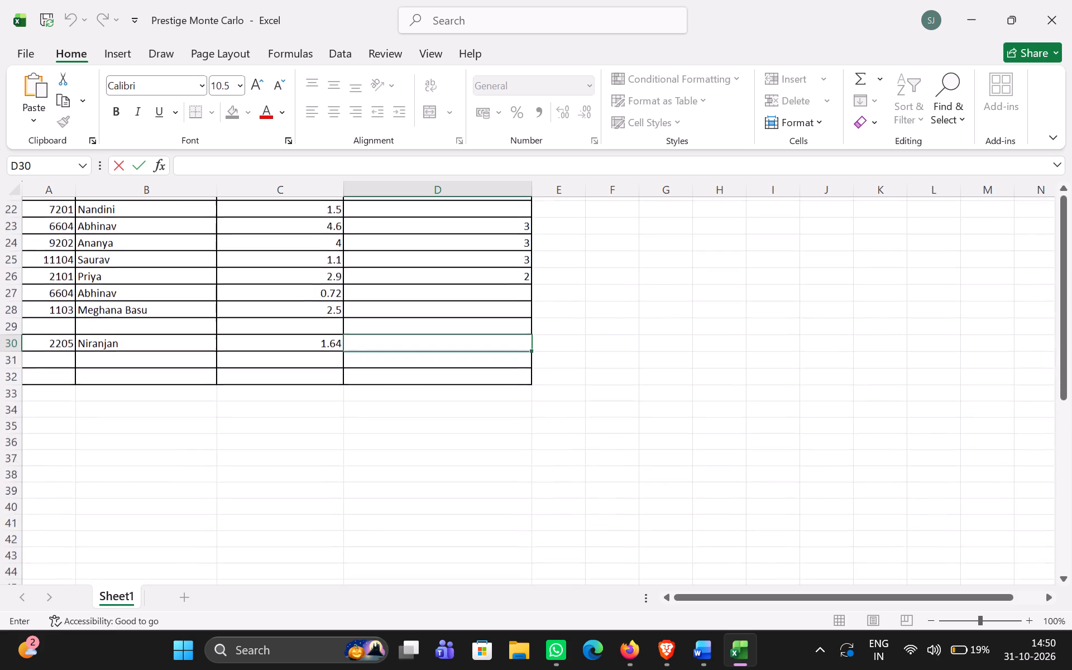
scroll(429, 518, "up", 3)
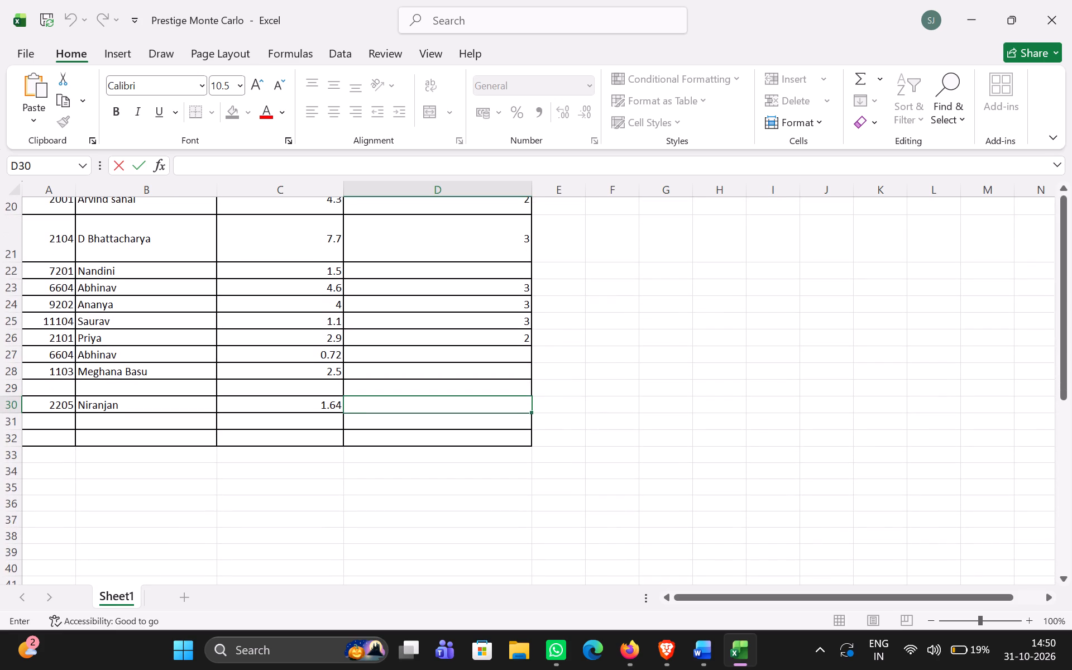
scroll(429, 518, "up", 3)
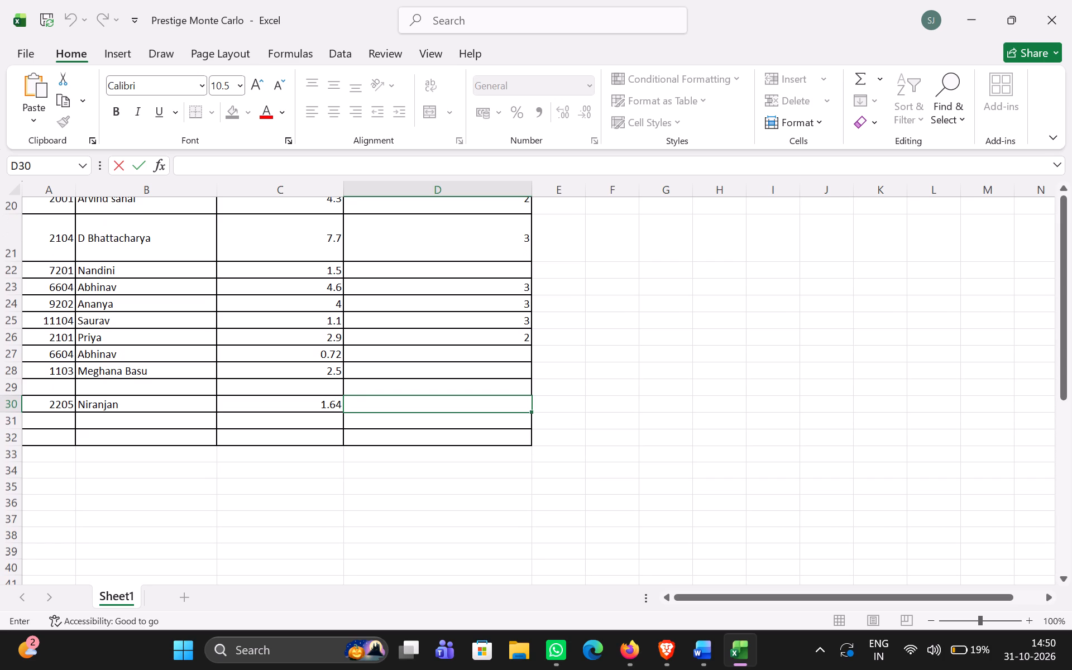
scroll(429, 518, "up", 2)
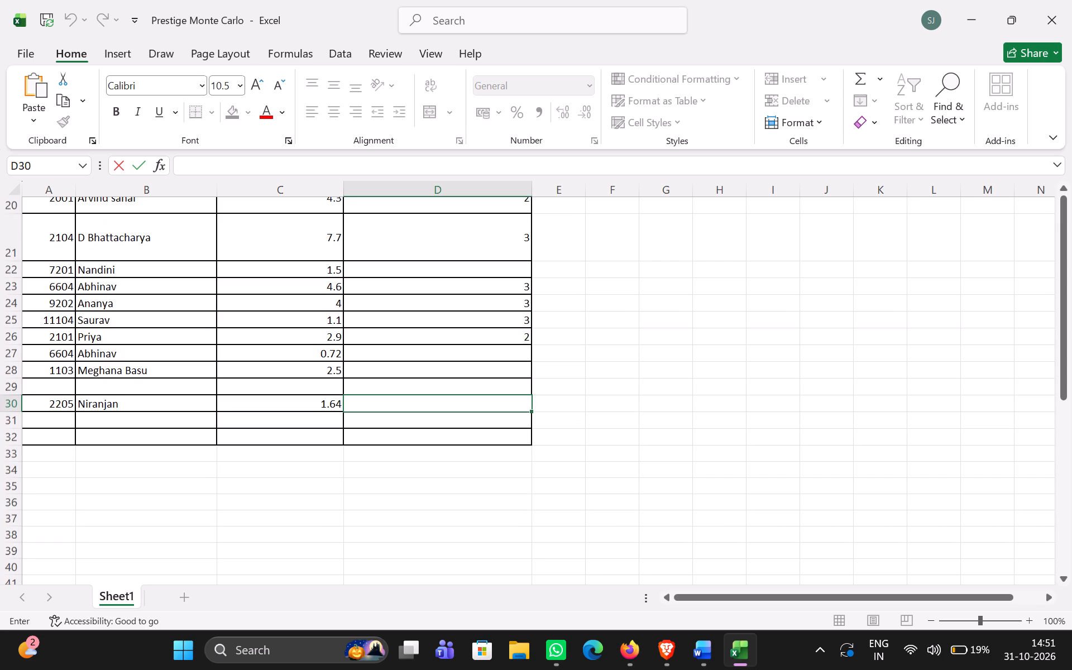
scroll(429, 518, "up", 3)
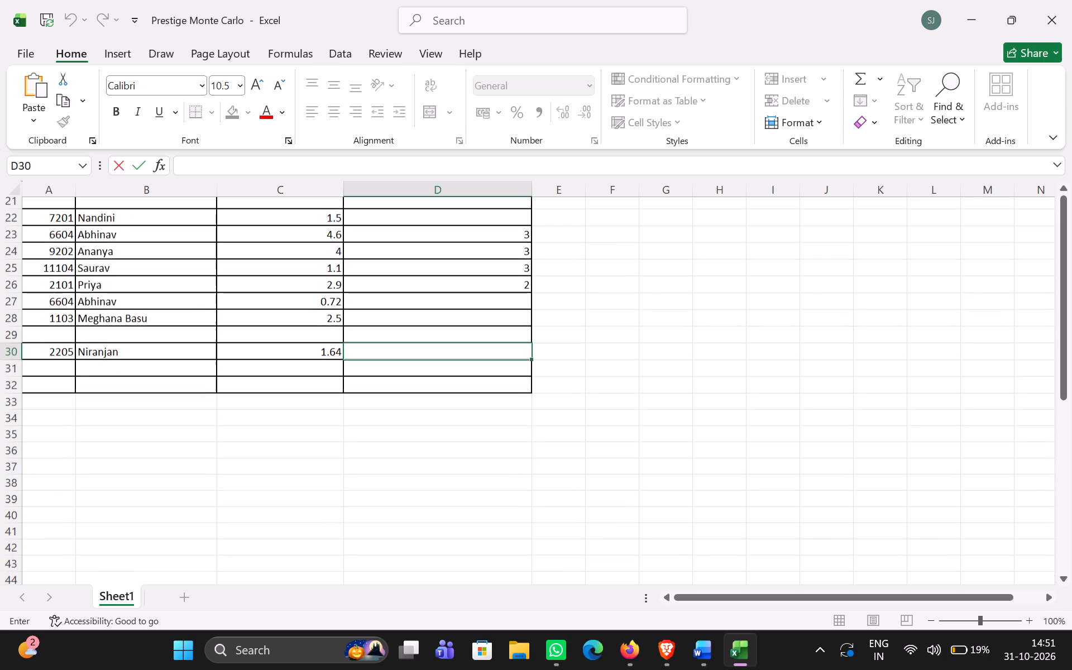
scroll(429, 518, "up", 1)
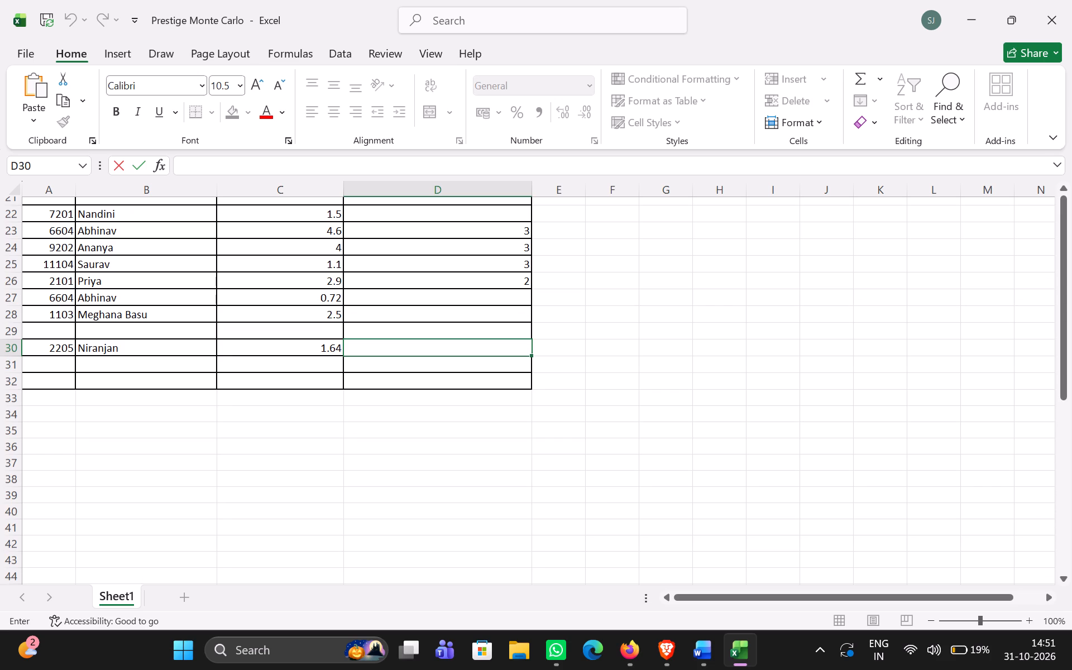
scroll(429, 518, "up", 1)
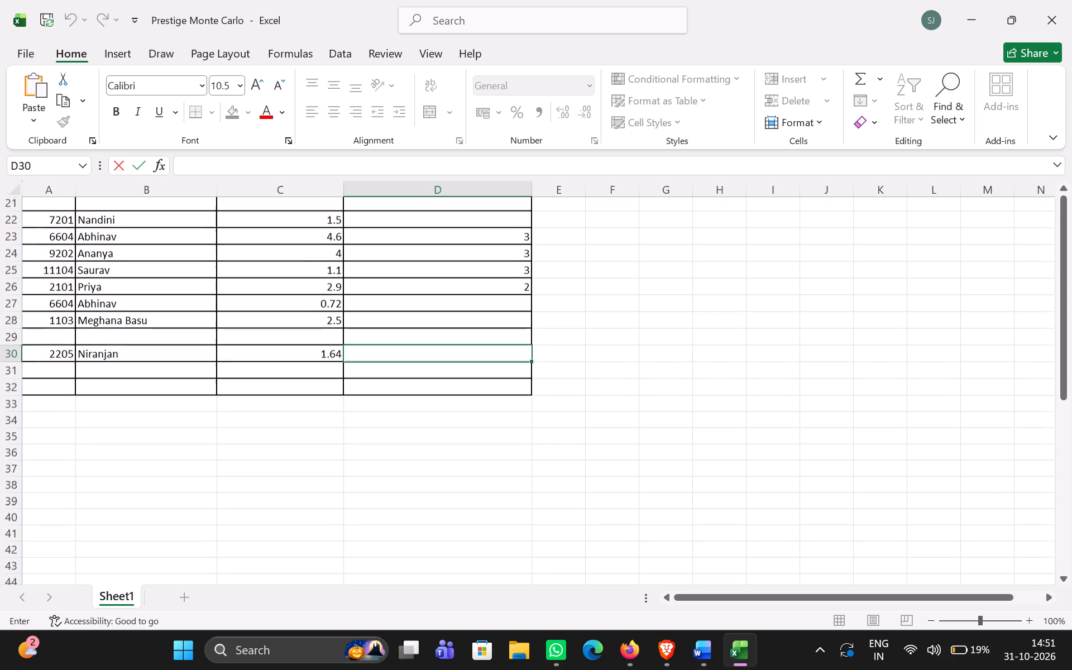
scroll(429, 518, "up", 3)
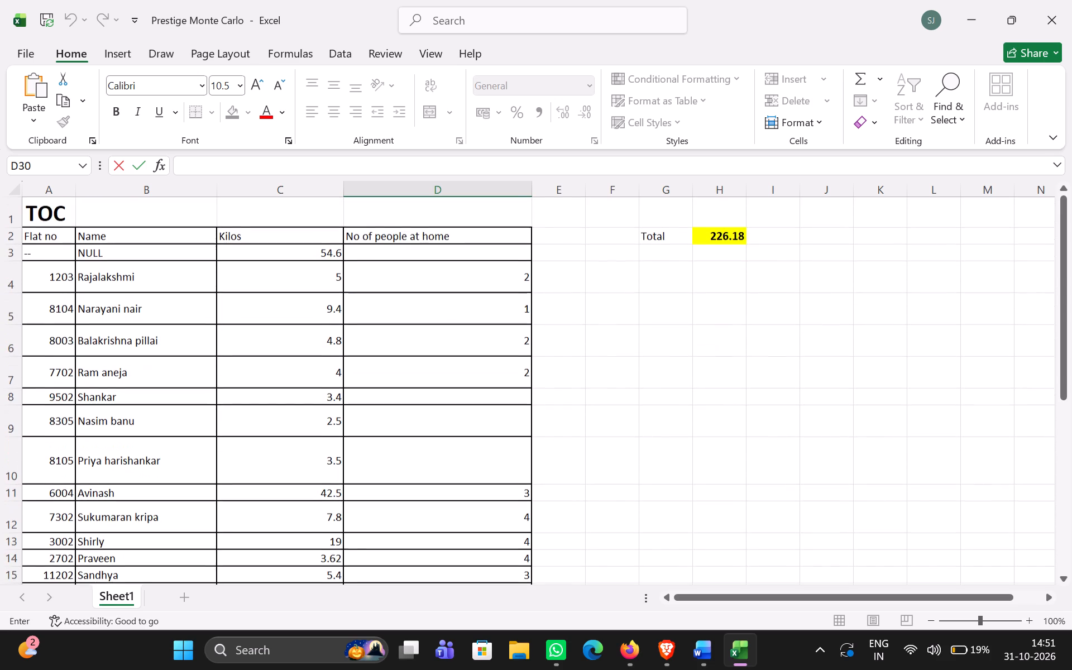
scroll(551, 477, "down", 2)
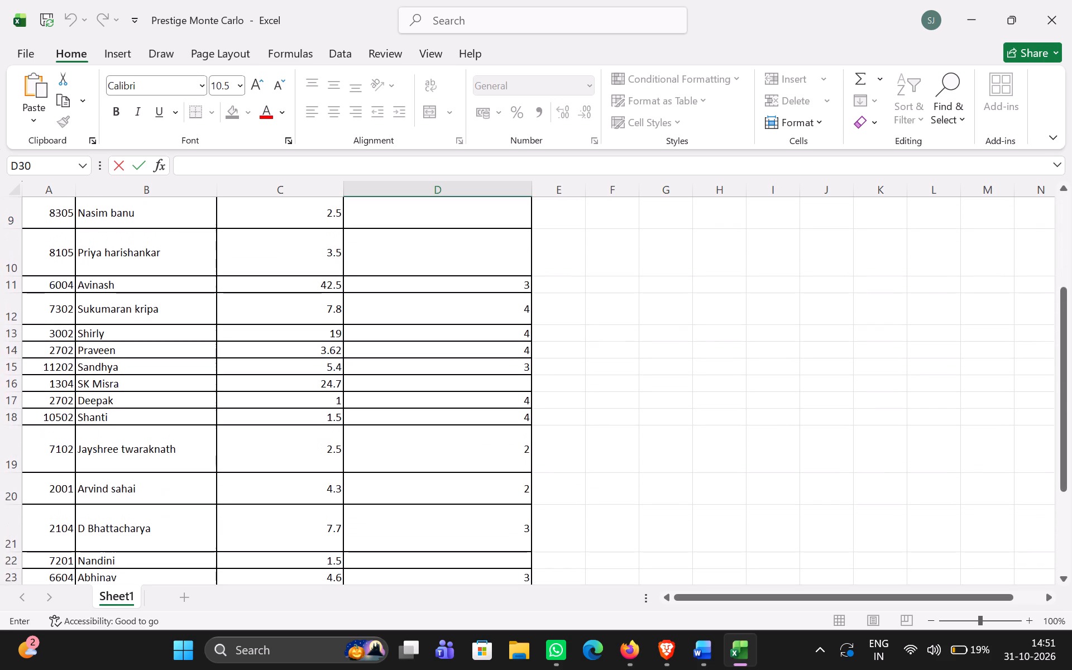
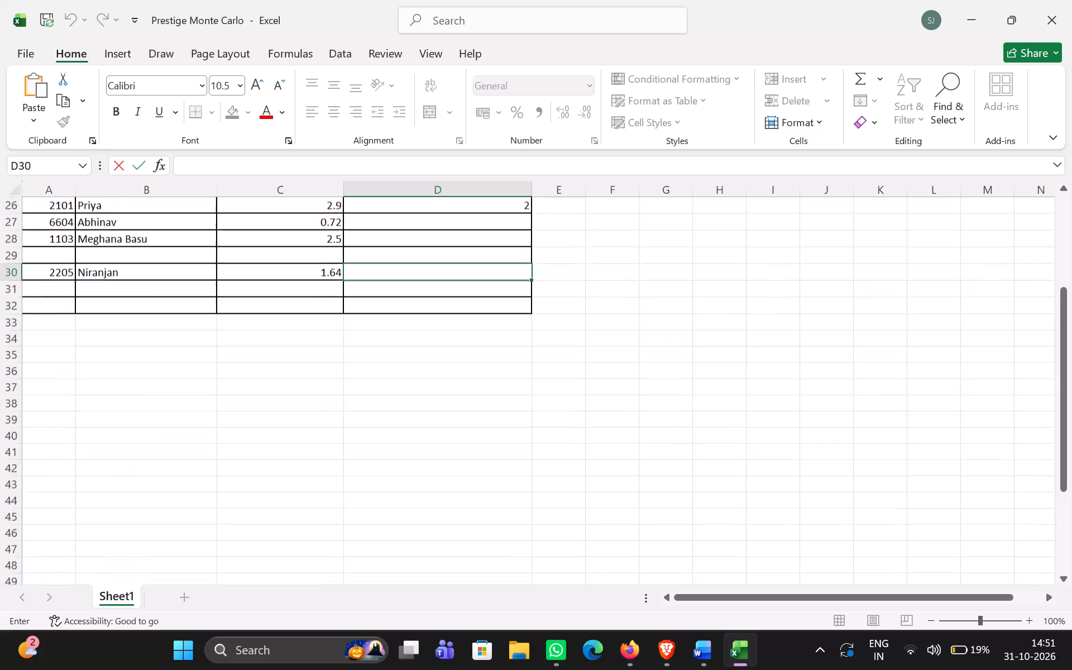
Review the flat numbers, names, kilos and people-at-home entries in the table's last rows, from row 20 to row 32.
scroll(458, 429, "up", 1)
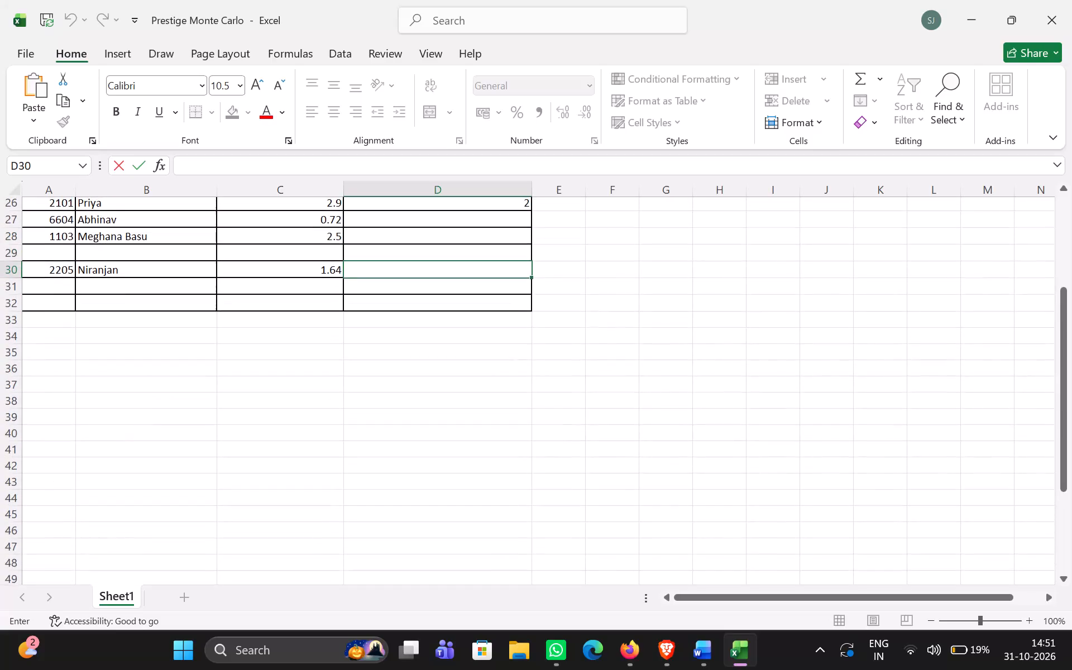
scroll(458, 429, "up", 2)
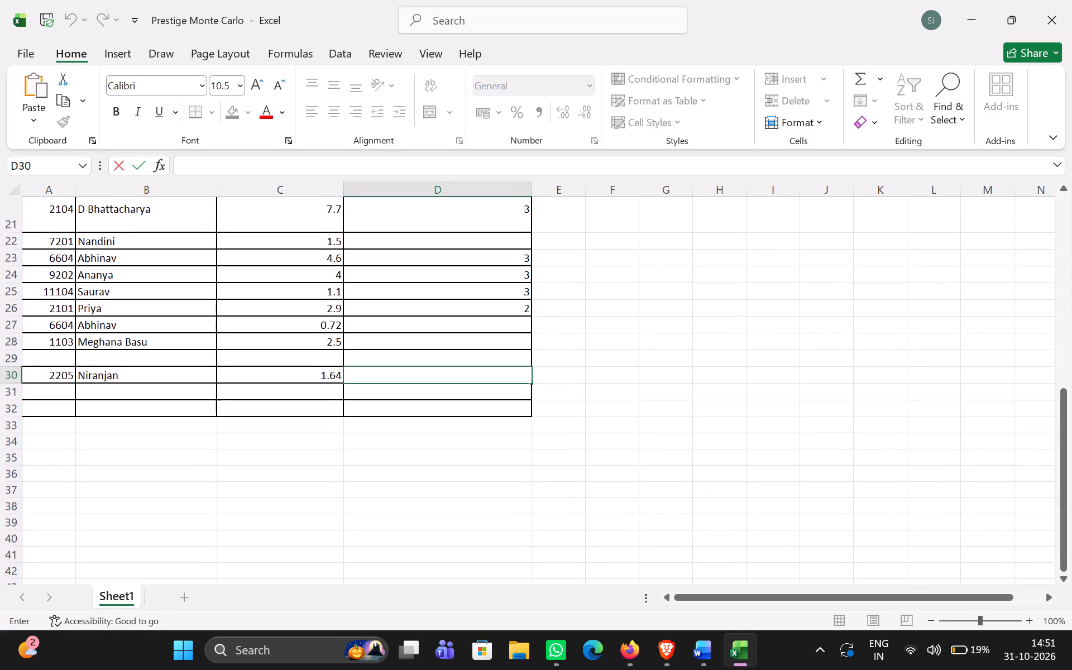
scroll(458, 429, "up", 2)
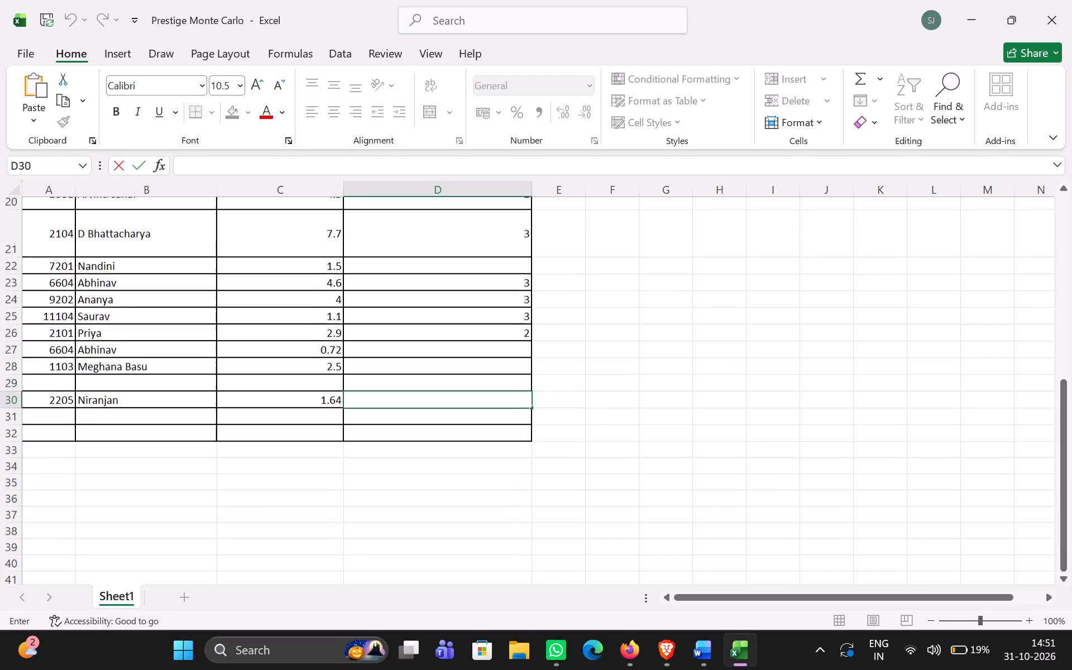
scroll(458, 429, "up", 1)
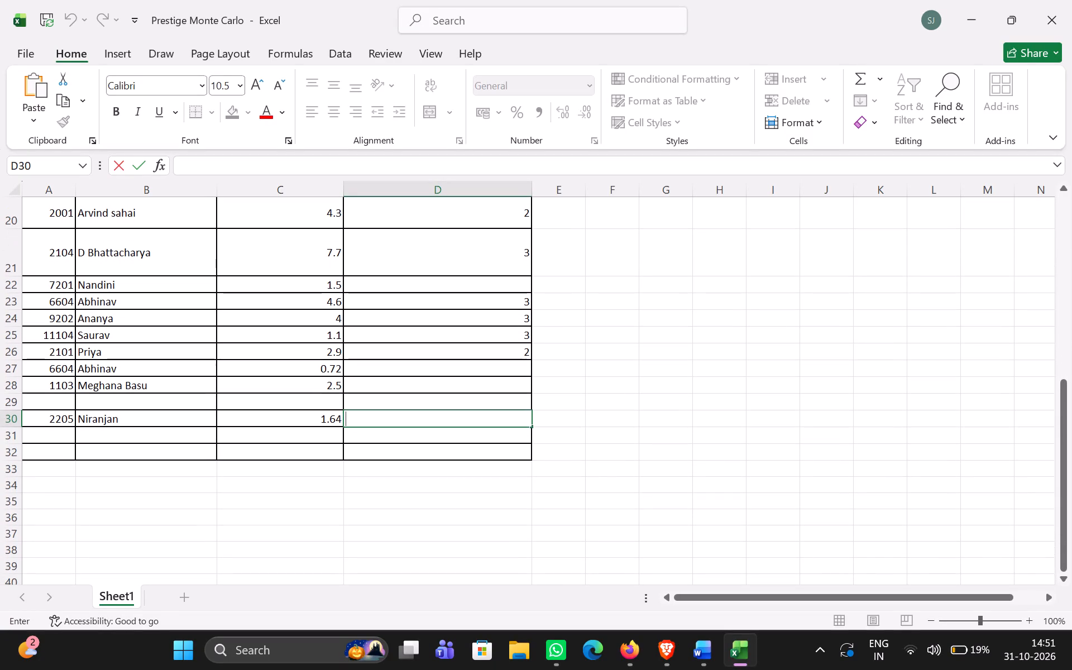
scroll(458, 429, "up", 1)
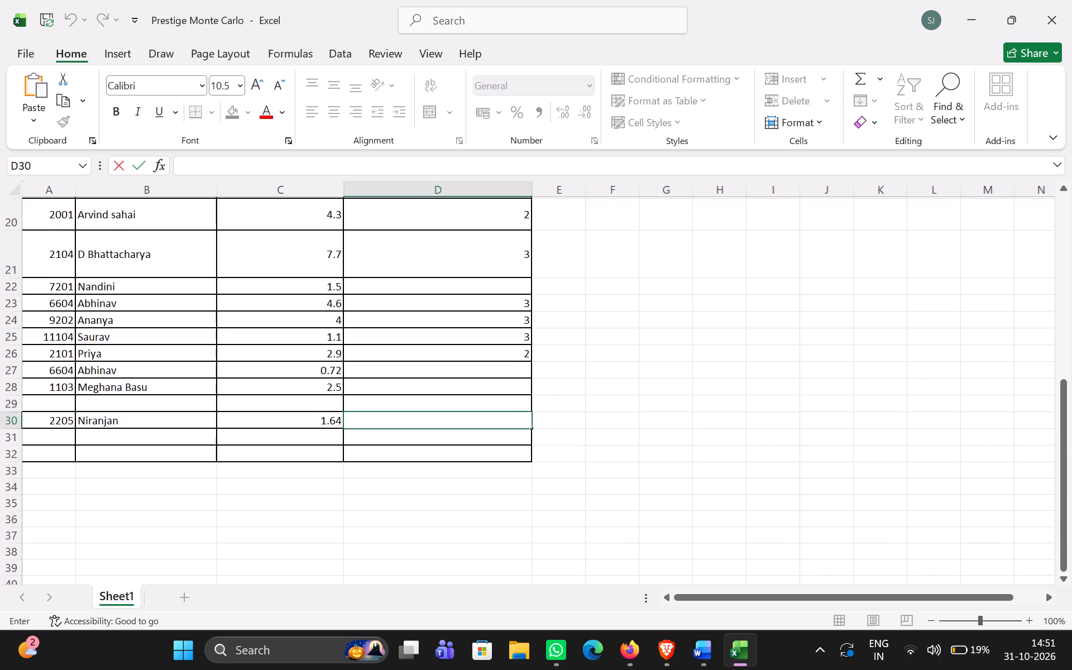
scroll(458, 429, "up", 1)
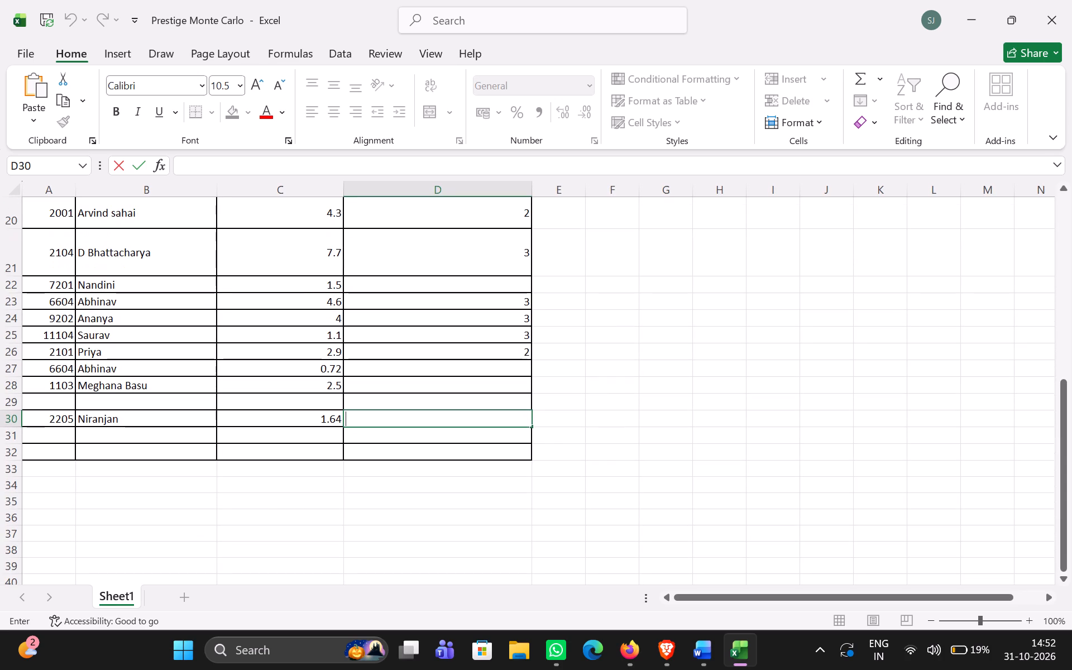
scroll(357, 390, "right", 1)
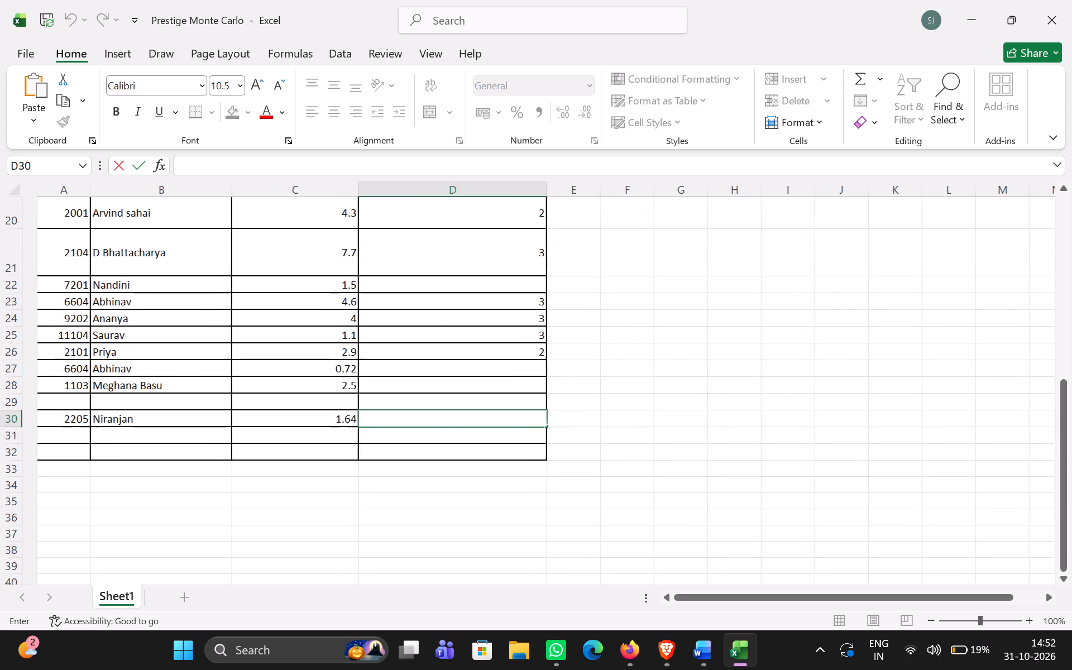
scroll(357, 390, "right", 1)
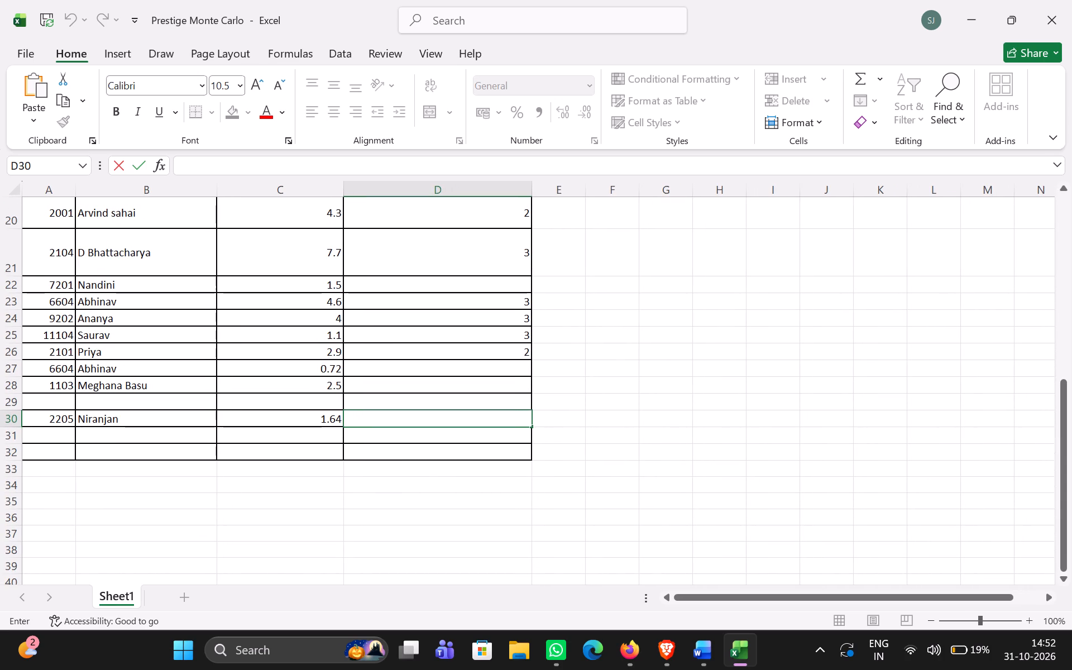
key("ctrl+y")
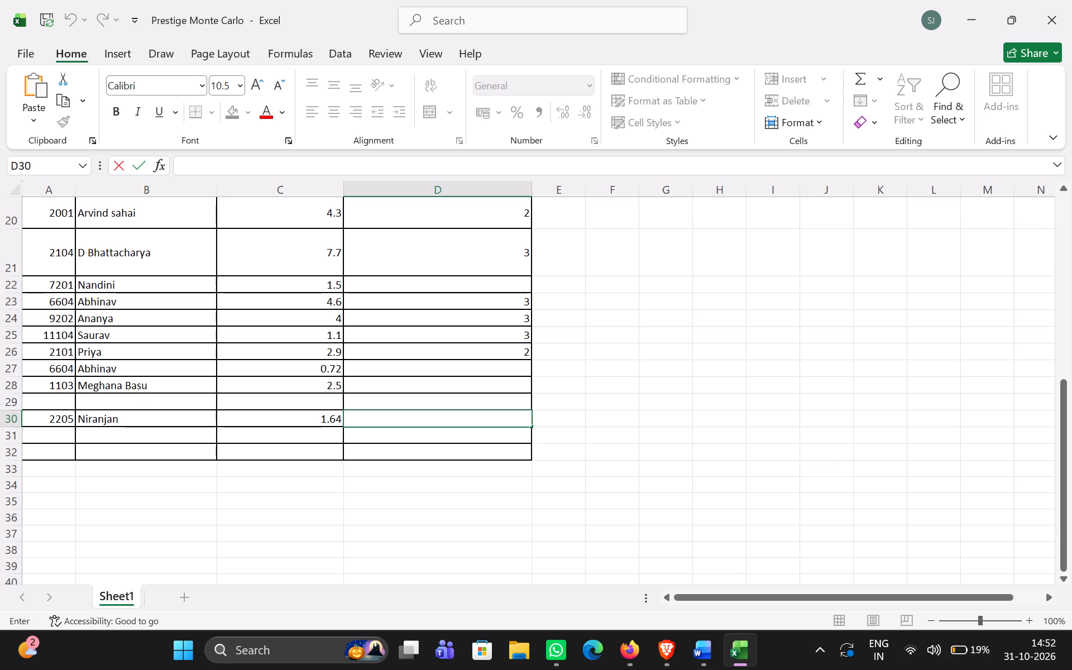
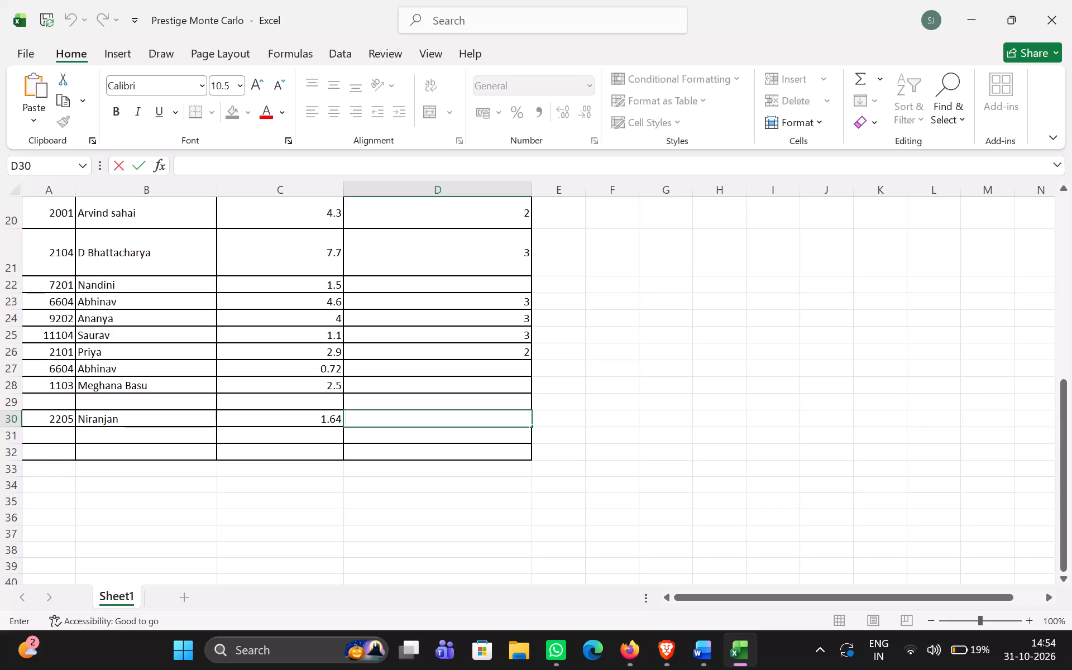
Enter 3 as the number of people at home for flat 6604 in row 27.
left_click(40, 439)
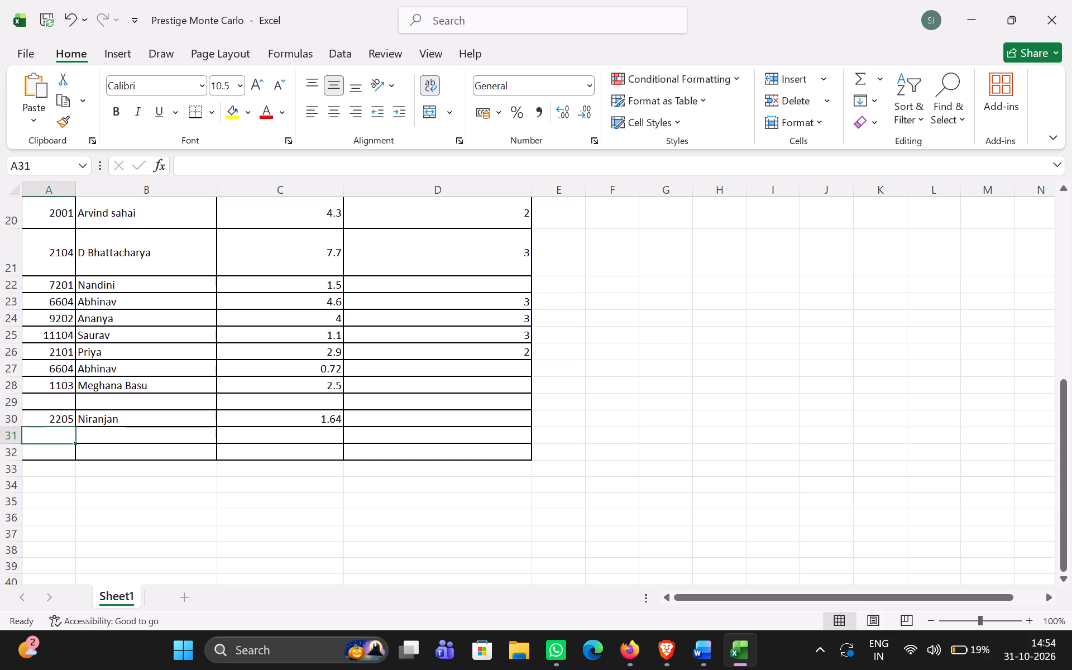
double_click(256, 436)
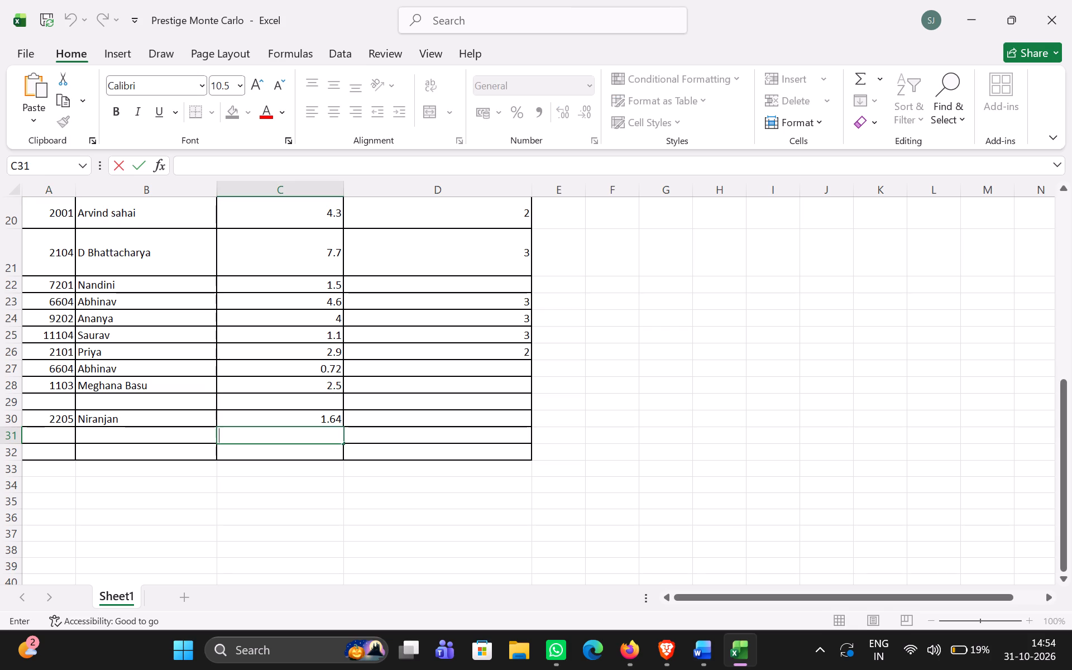
double_click(334, 372)
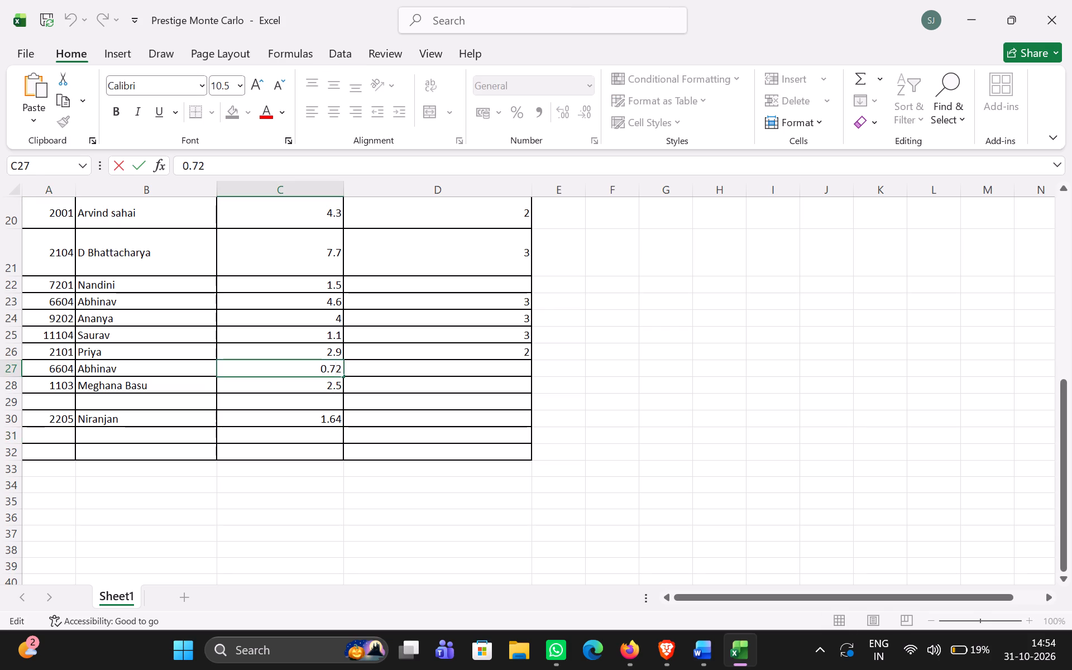
double_click(313, 371)
left_click(313, 371)
scroll(564, 383, "up", 2)
scroll(564, 383, "down", 1)
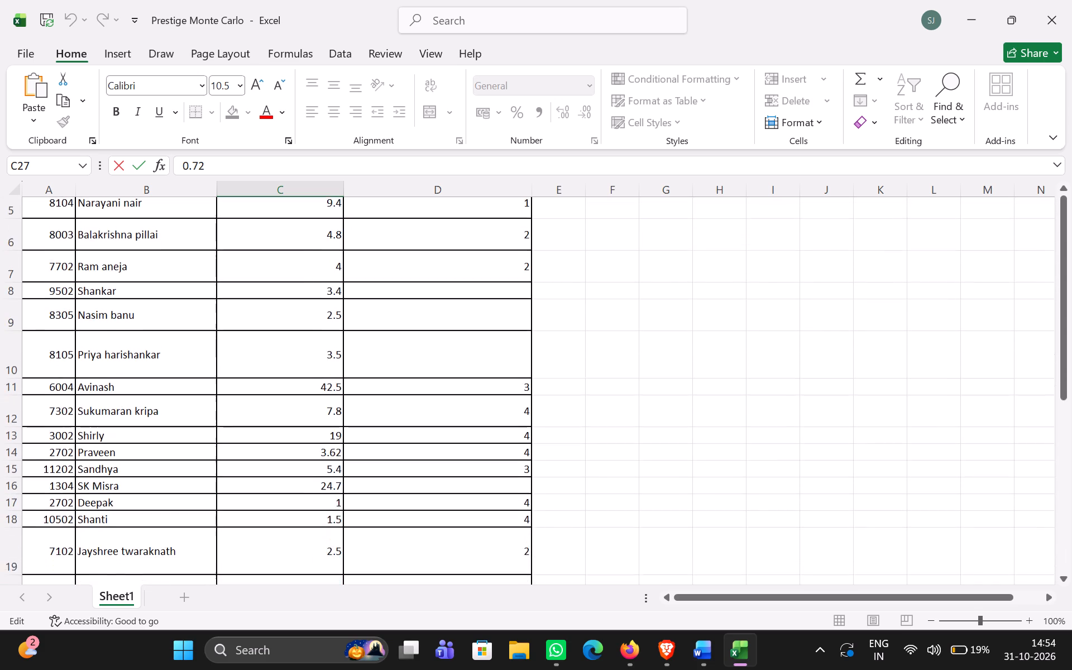
scroll(564, 383, "down", 2)
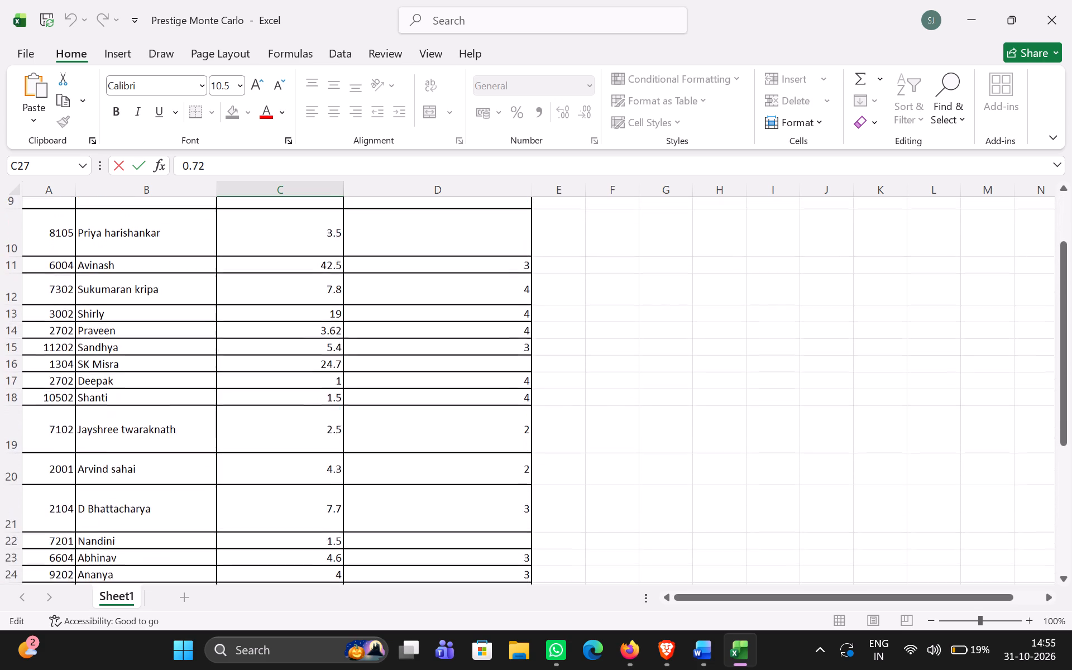
scroll(564, 383, "down", 2)
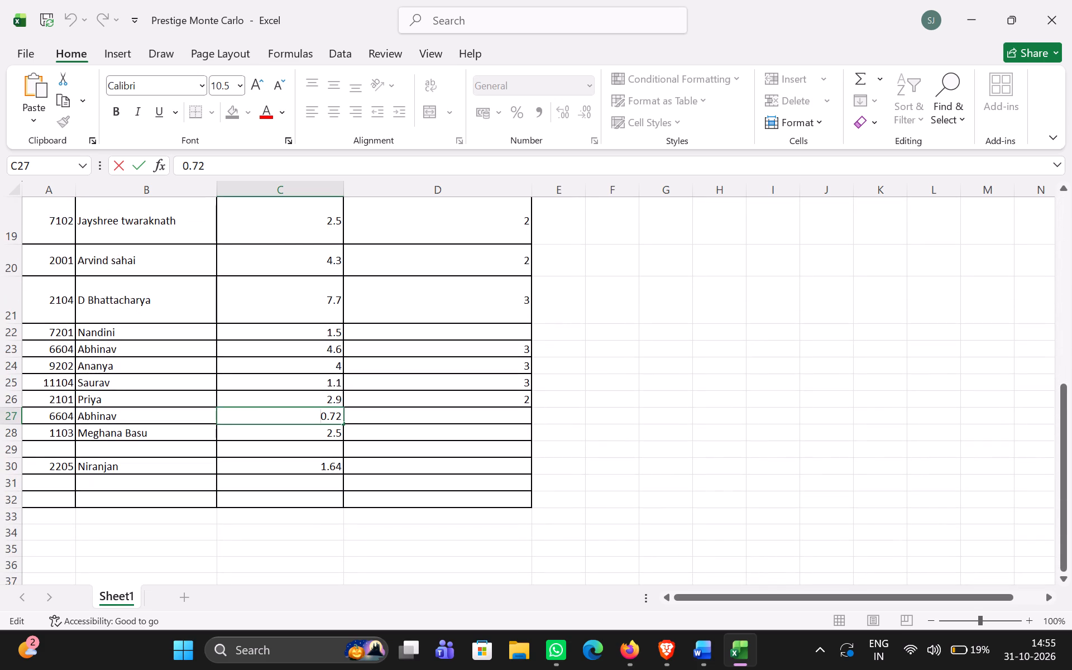
double_click(400, 413)
key("3")
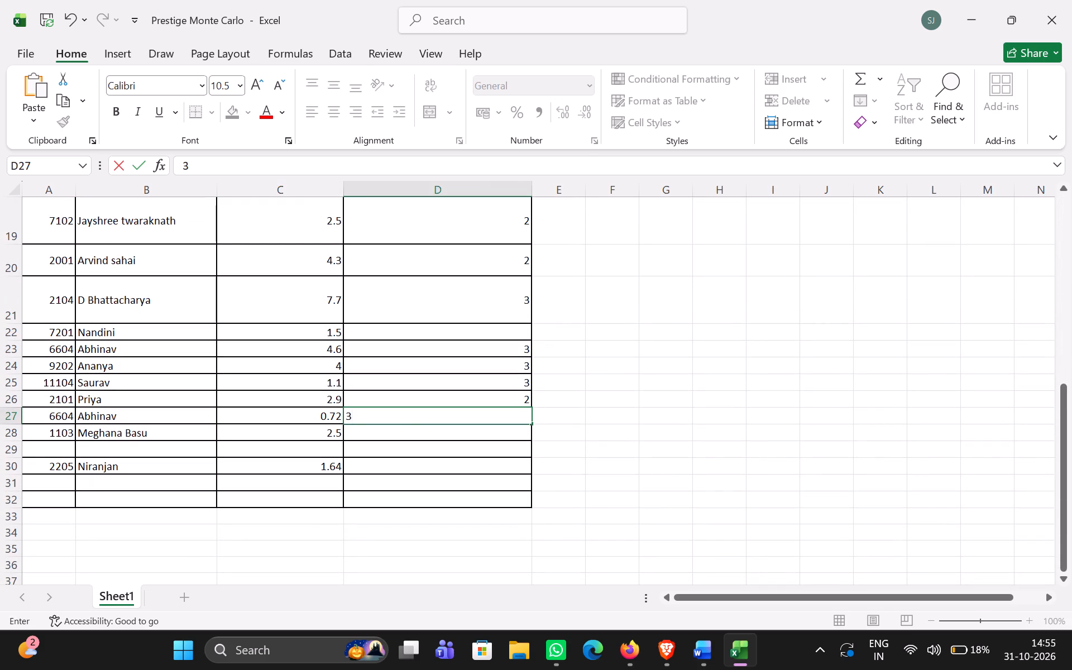
Set the kilos value for flat 6604 in row 27 to 1.76.
double_click(336, 415)
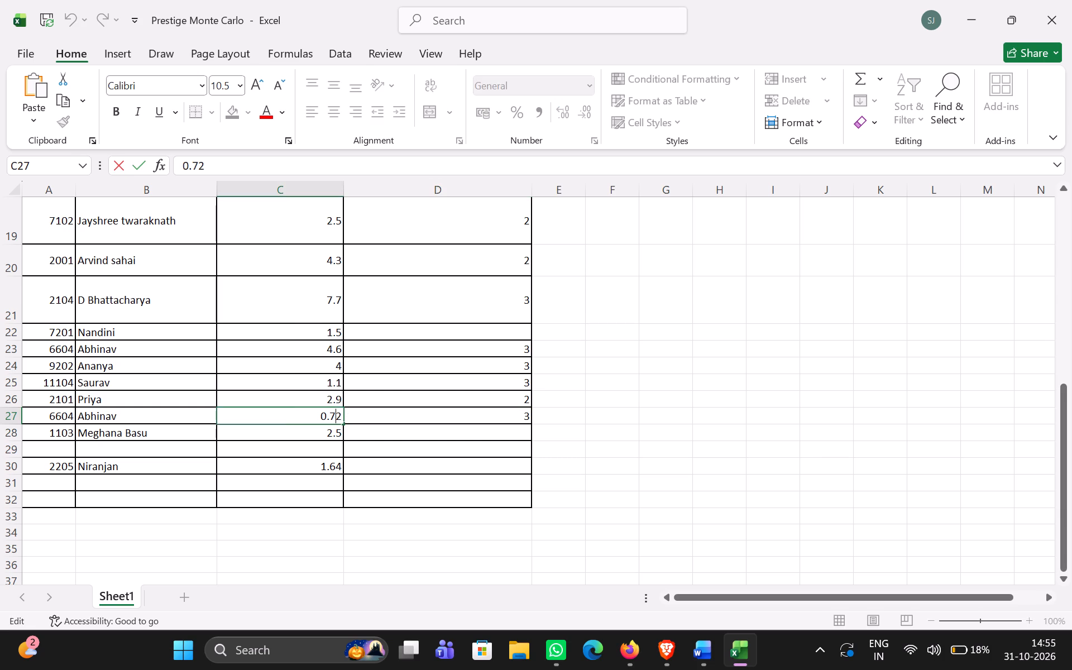
key("Right")
key("Right")
key("BackSpace")
key("BackSpace")
key("BackSpace")
key("BackSpace")
key("1")
type(".0")
key("BackSpace")
type("76")
left_click(642, 451)
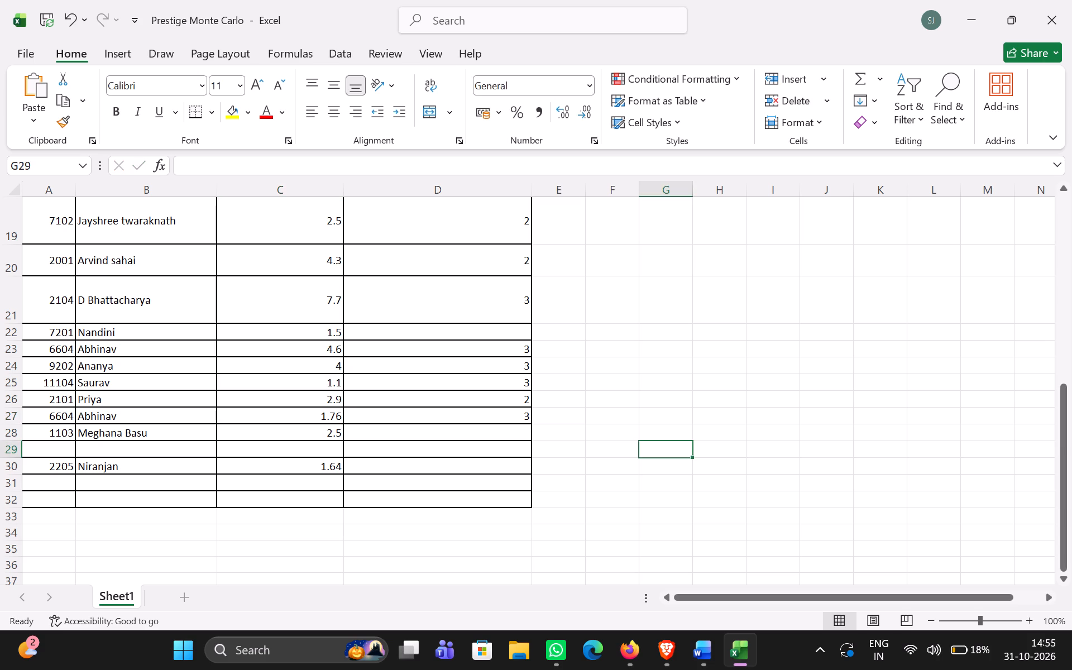
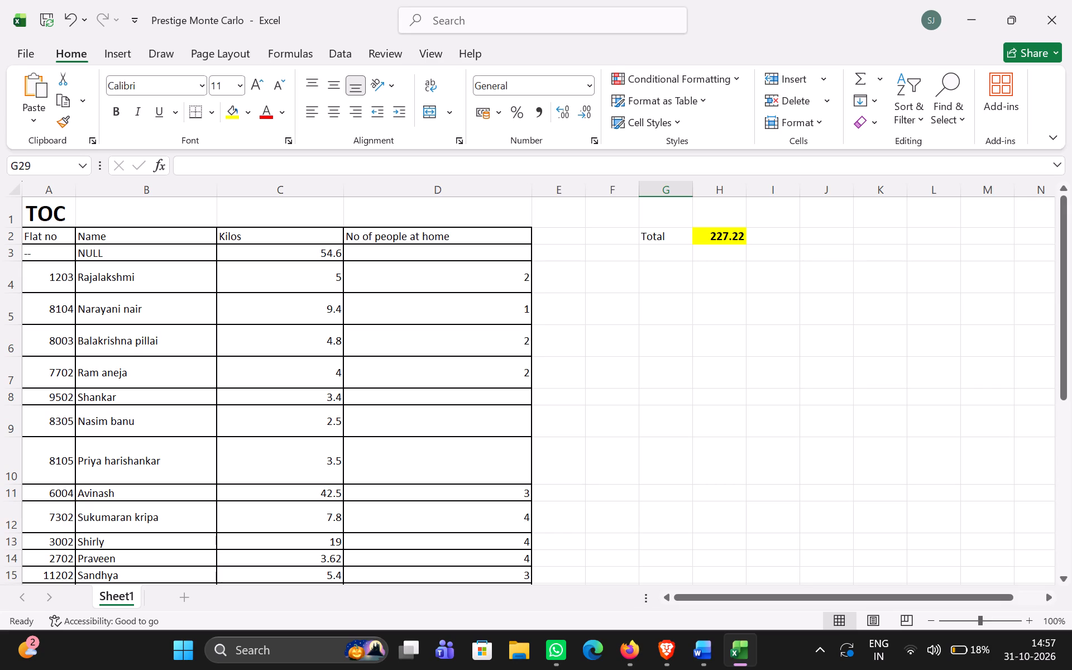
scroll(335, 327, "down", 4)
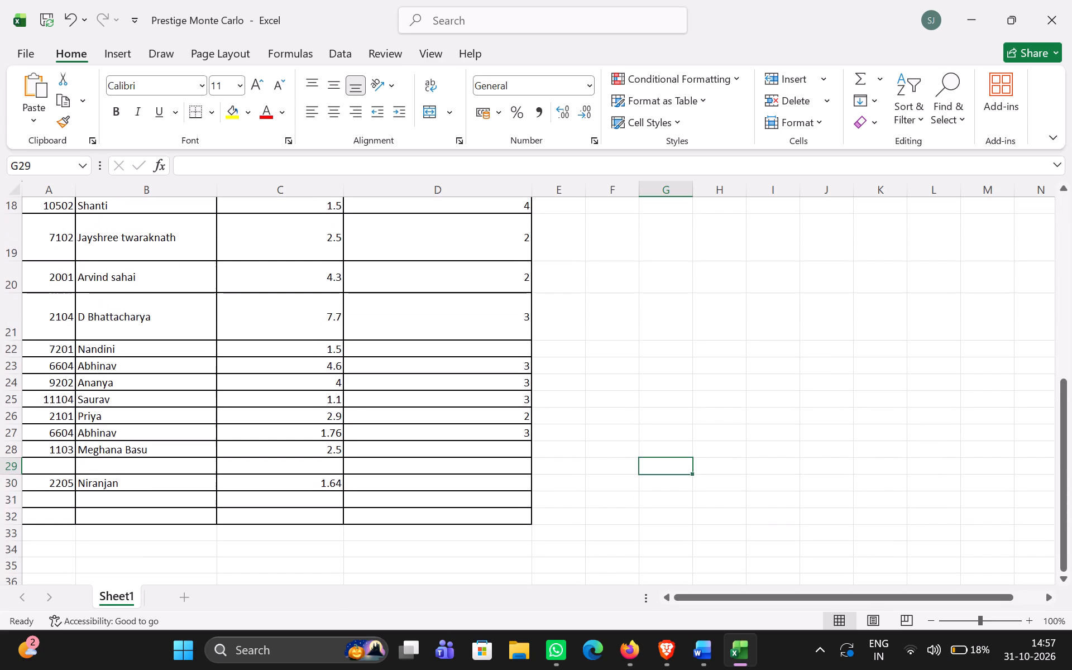
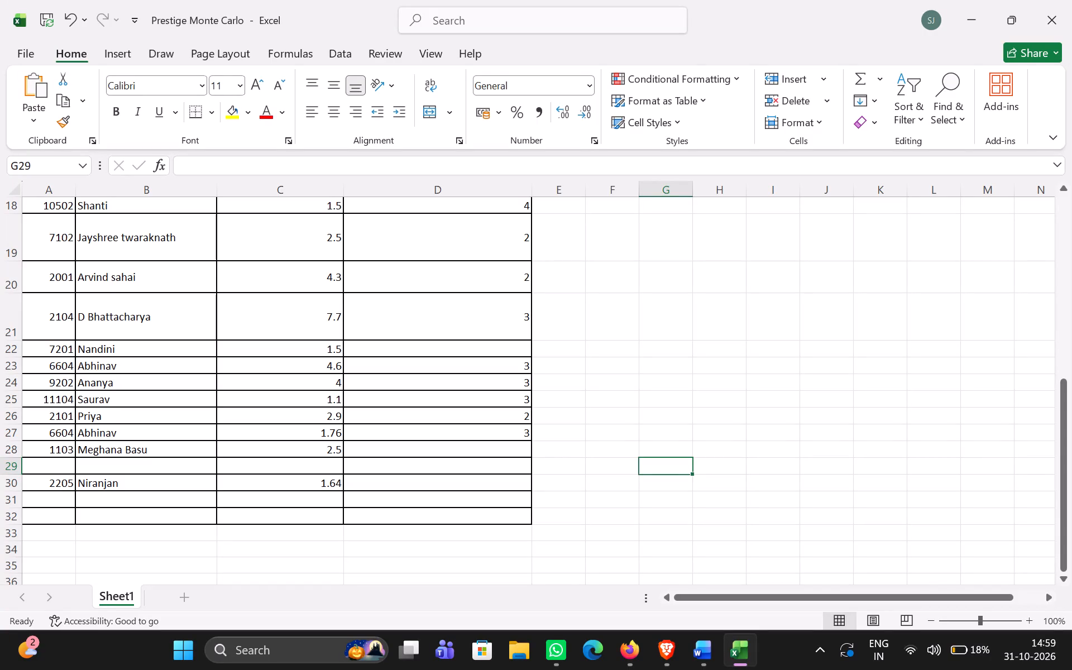
Enter 3 as the number of people at home for flat 2205 in row 30.
left_click(434, 486)
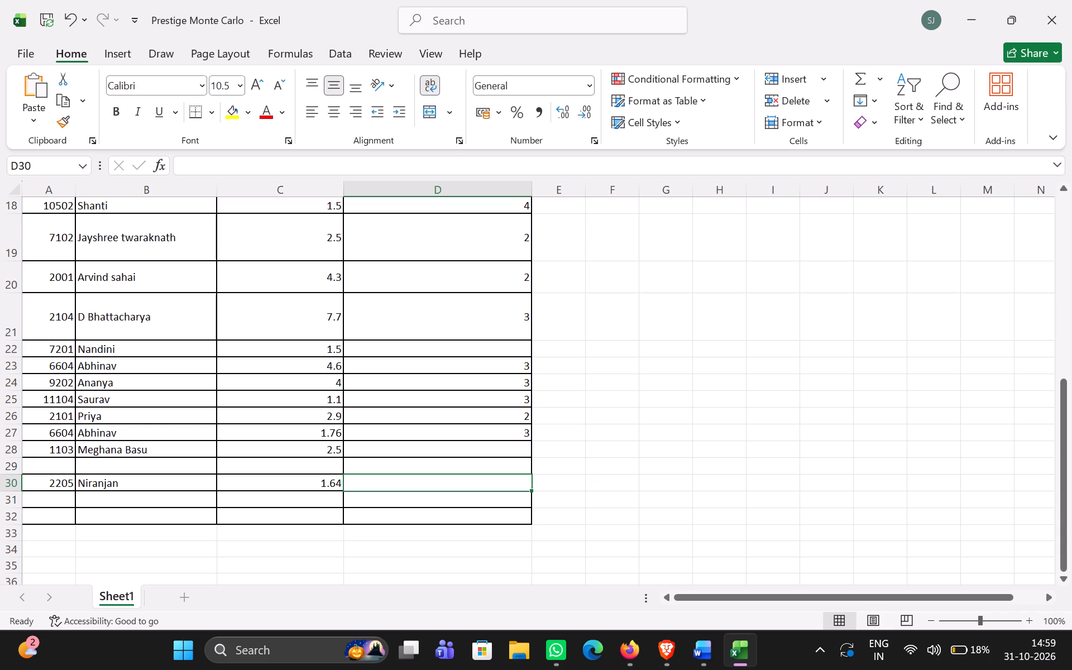
key("3")
left_click(567, 535)
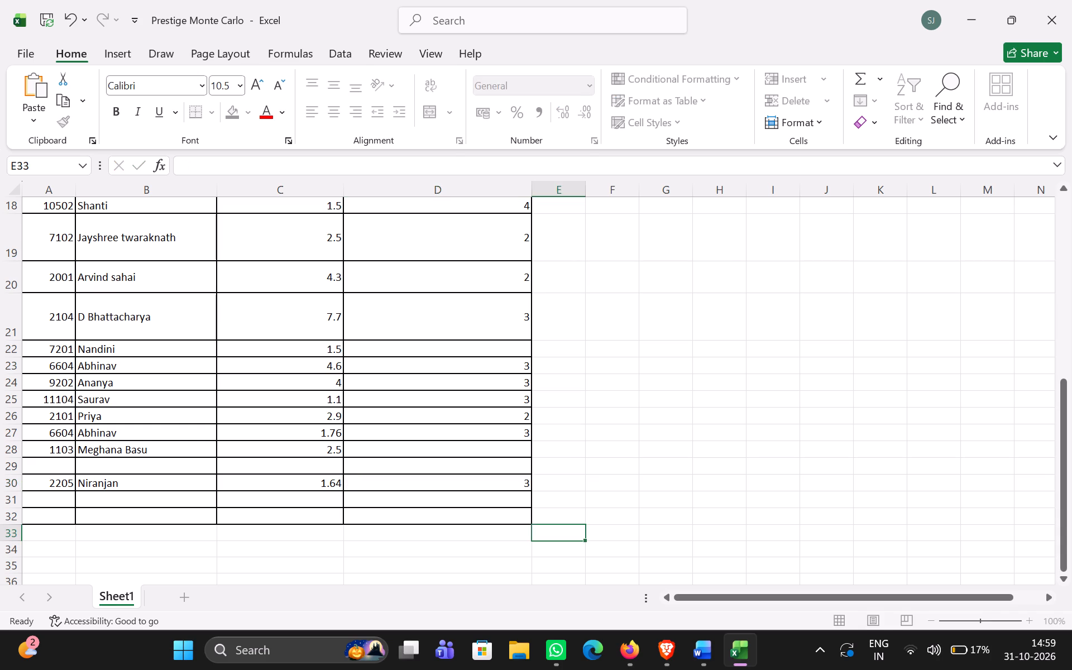
left_click(465, 533)
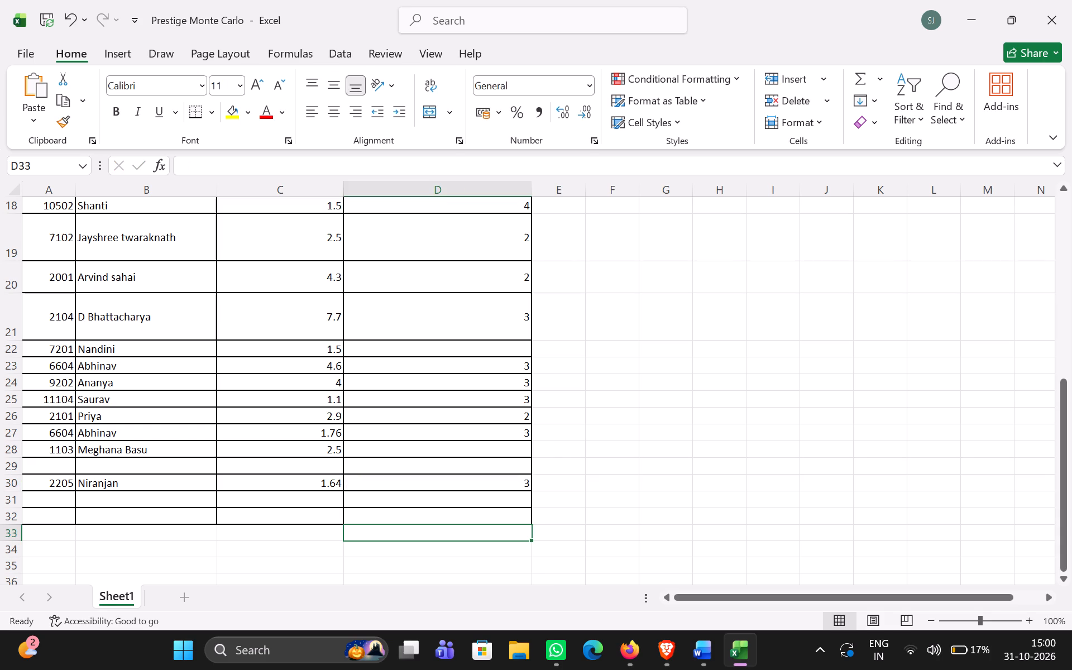
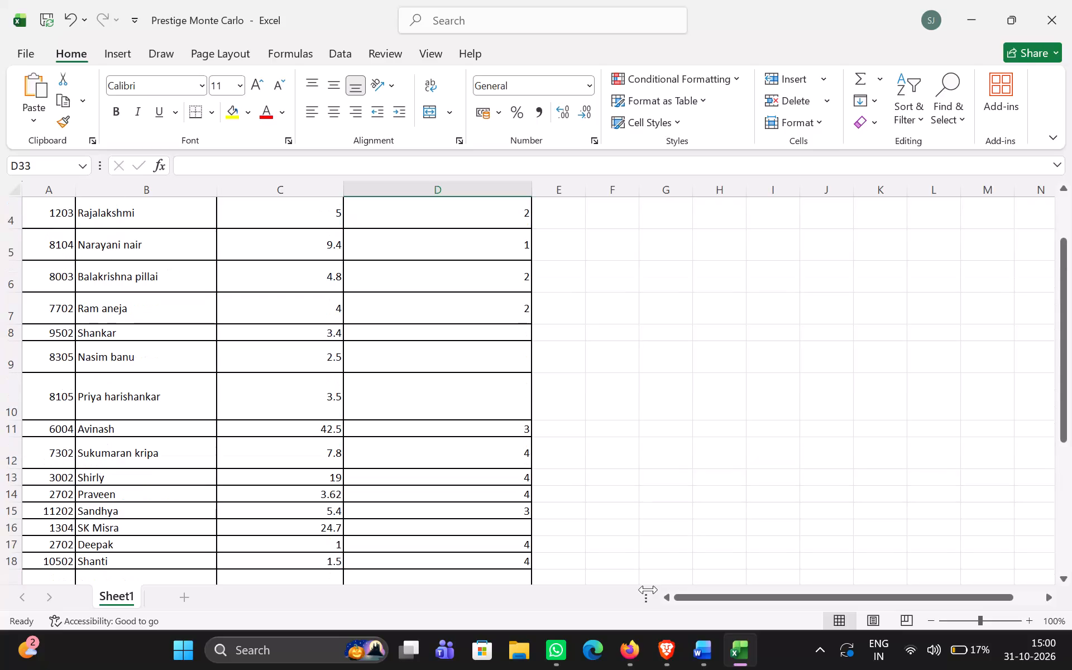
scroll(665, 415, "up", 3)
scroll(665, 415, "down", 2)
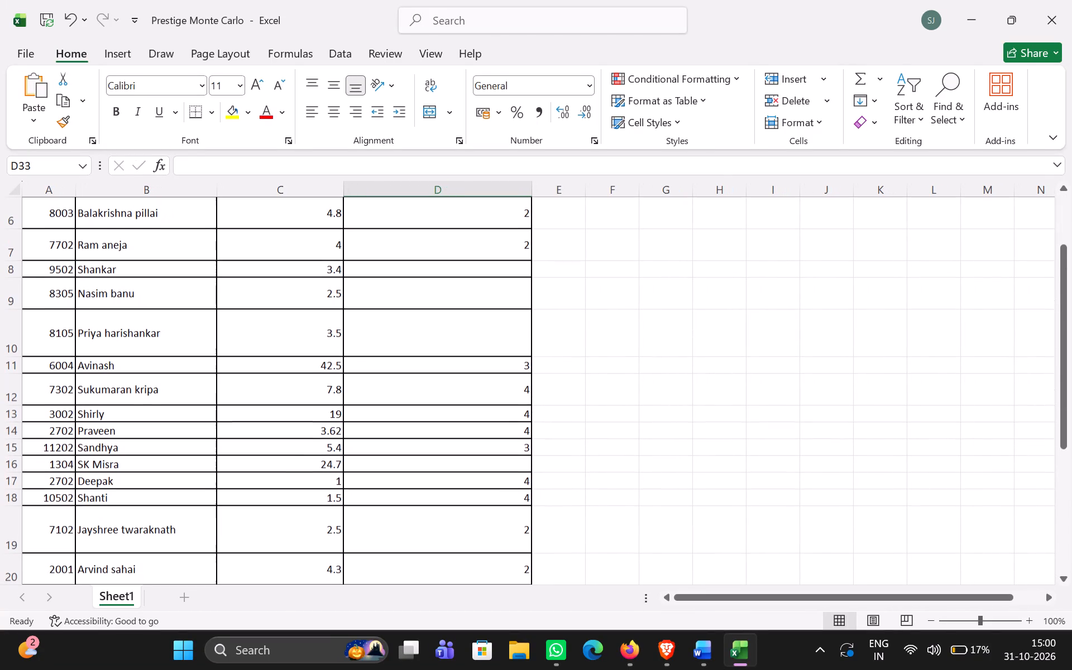
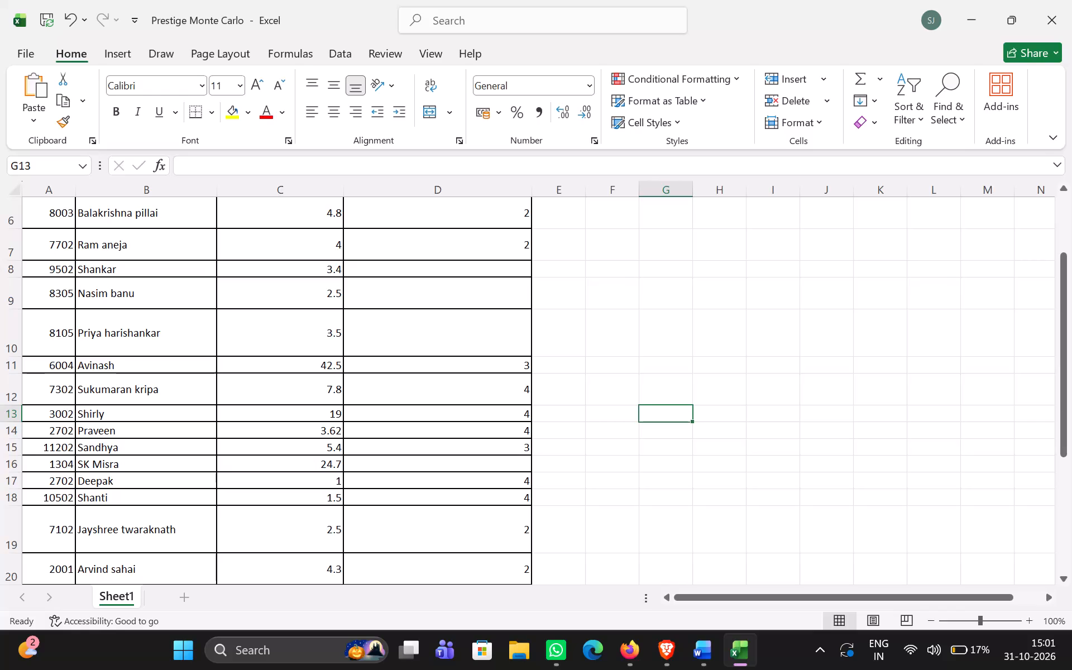
scroll(665, 415, "down", 4)
scroll(665, 415, "up", 1)
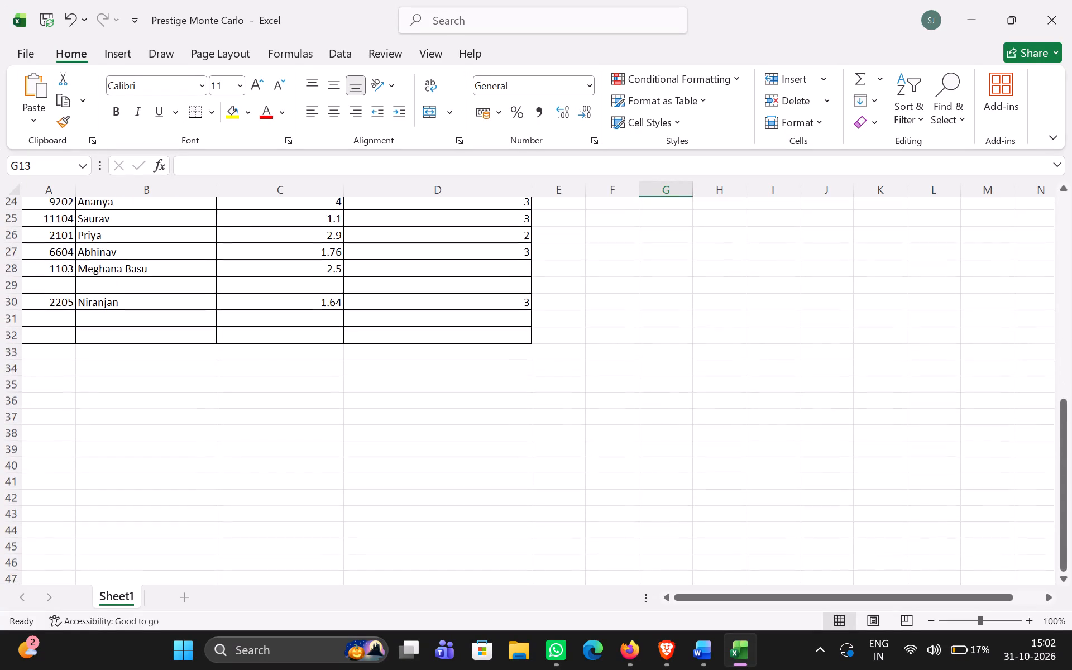
scroll(665, 415, "up", 1)
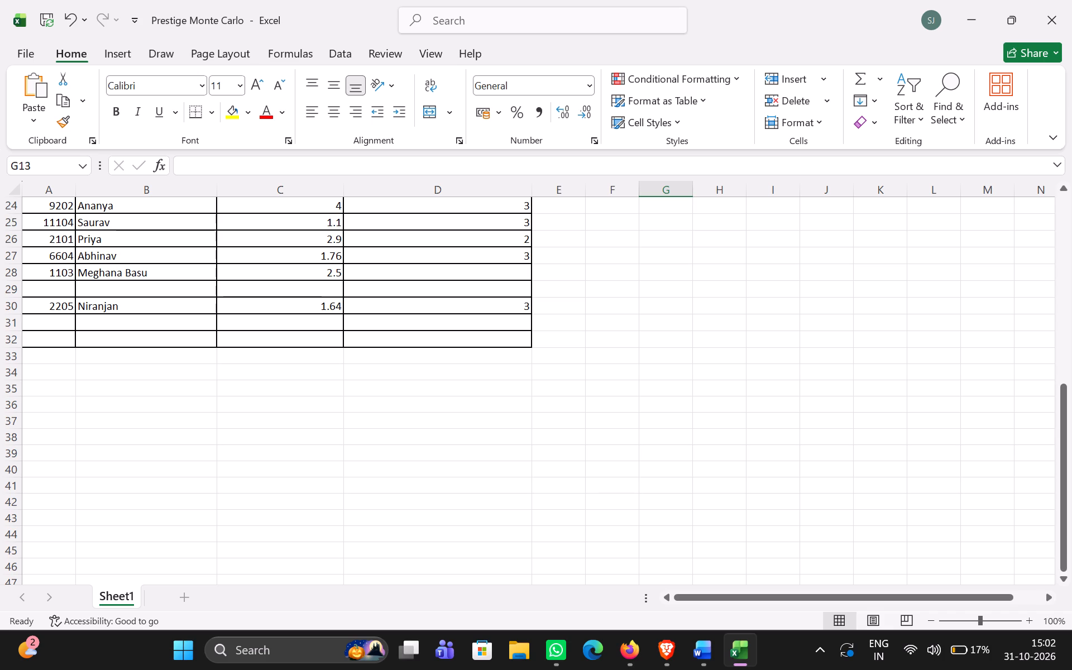
double_click(131, 287)
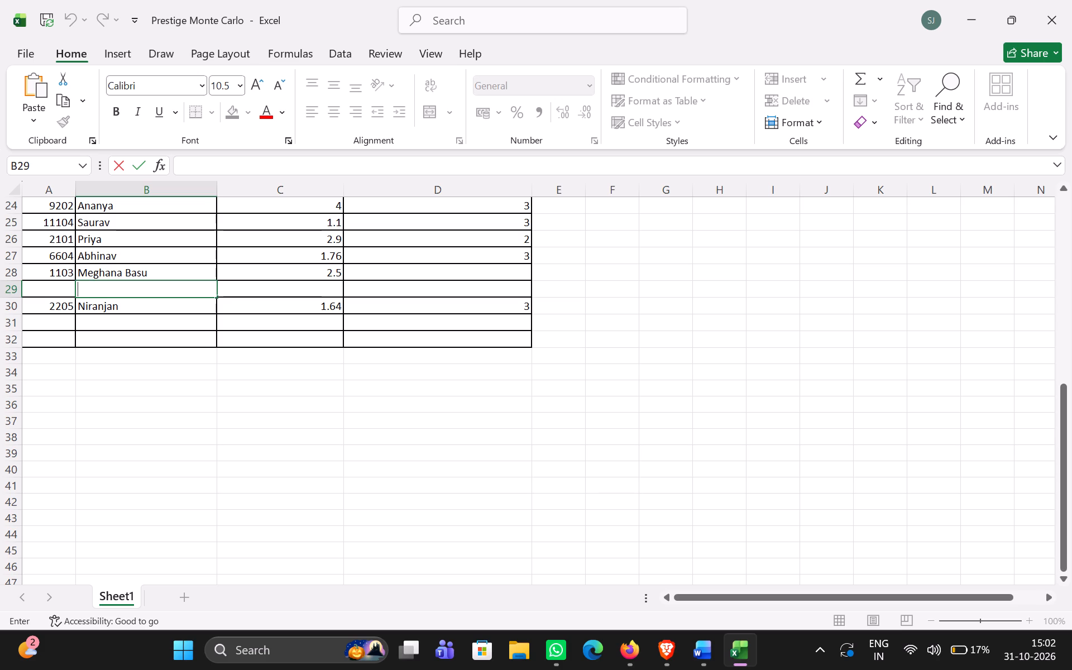
double_click(288, 288)
type("5.02")
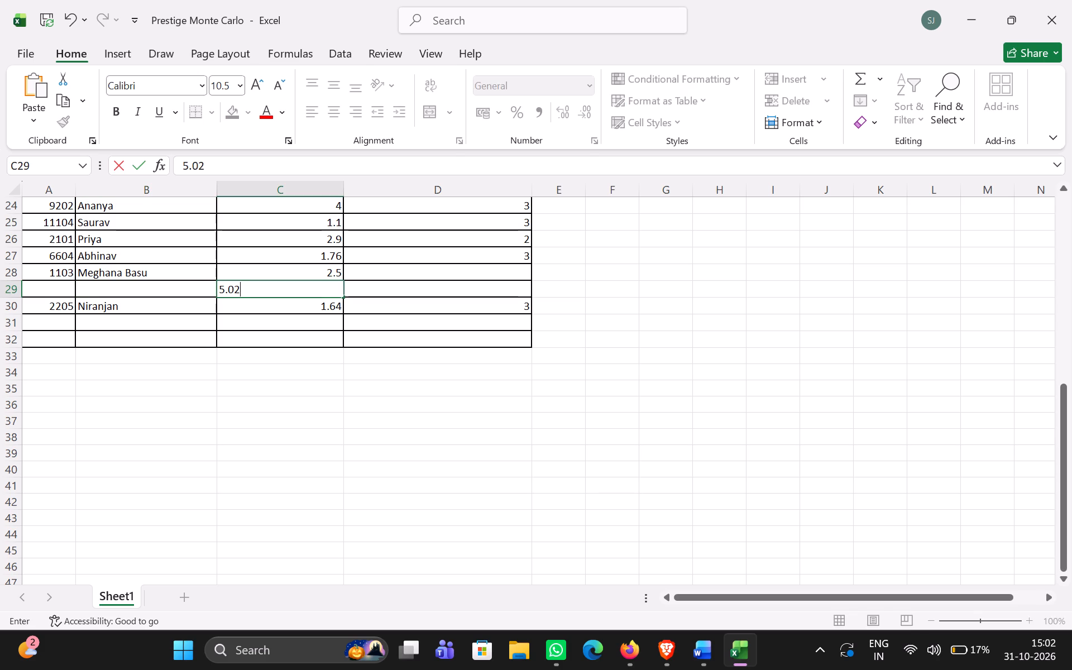
double_click(191, 289)
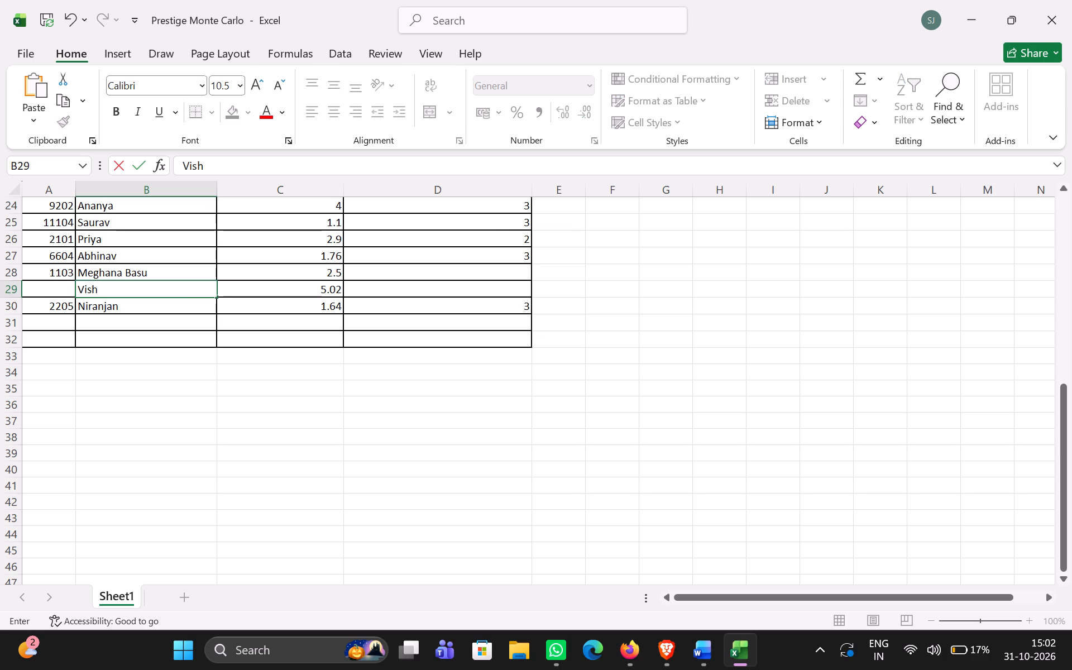
double_click(57, 286)
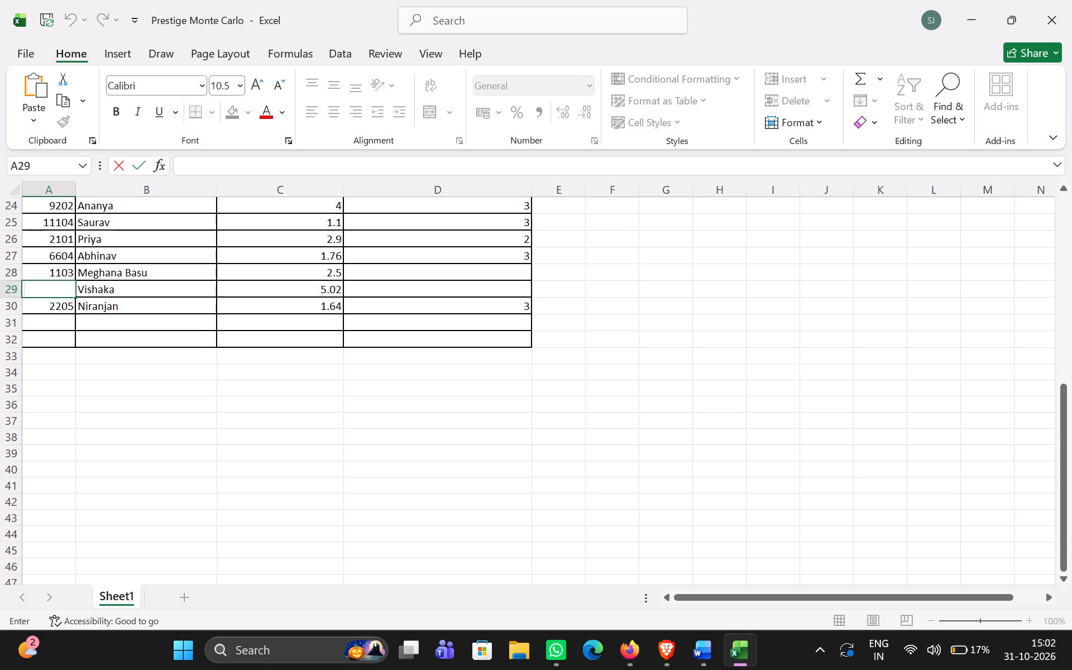
type("730")
key("4")
double_click(385, 289)
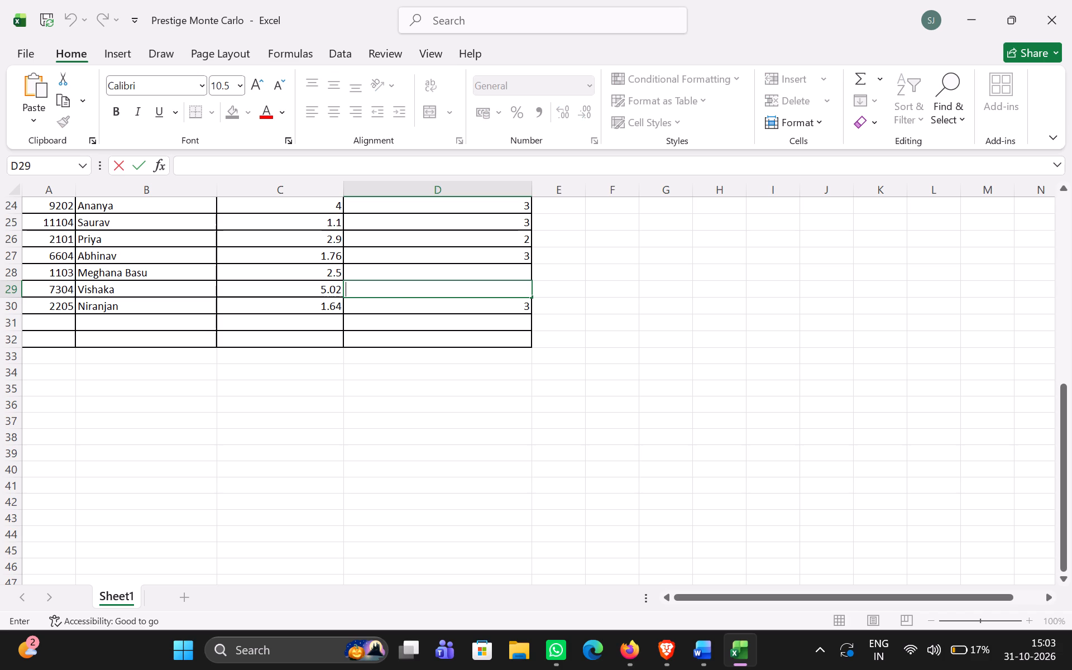
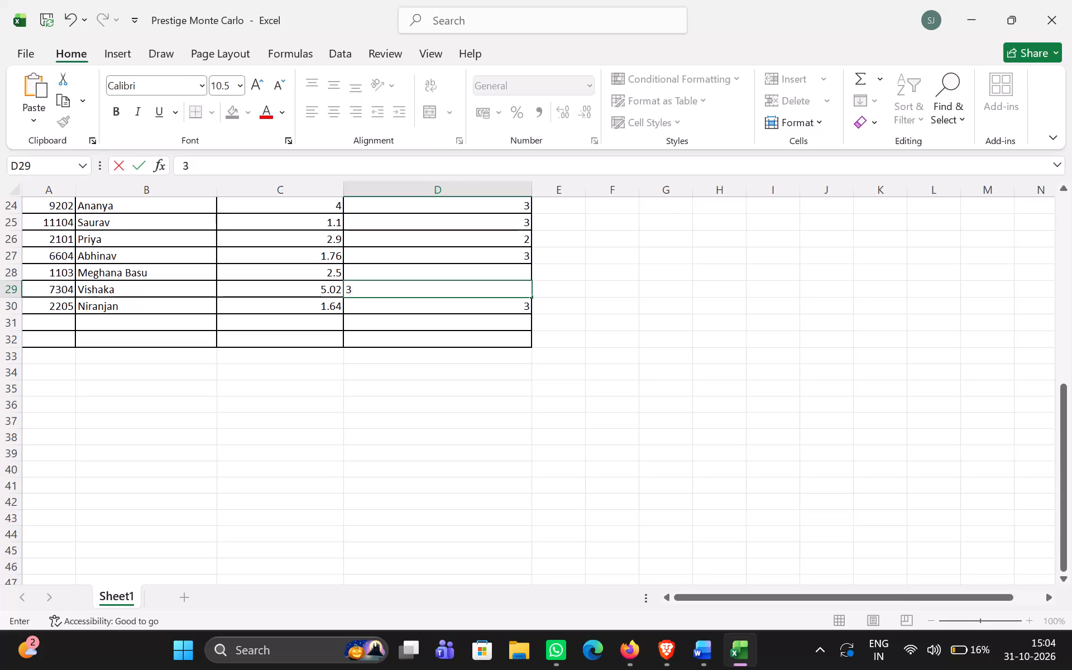
Finish entering 3 as the number of people at home for flat 7304 in row 29 of the table.
left_click(604, 317)
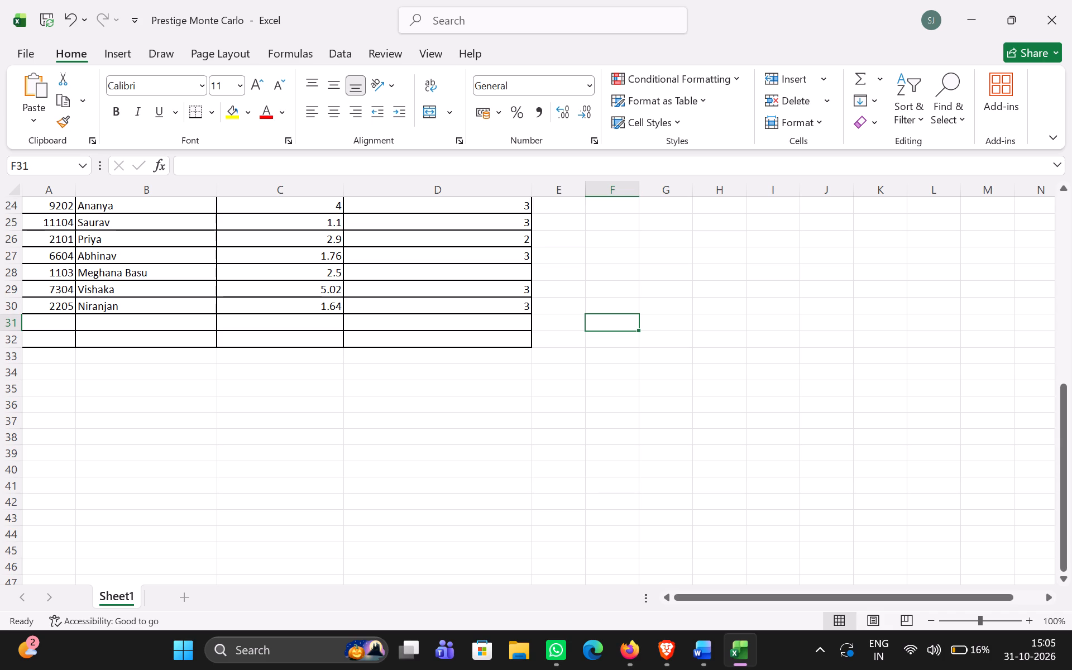
scroll(604, 317, "up", 2)
left_click(633, 319)
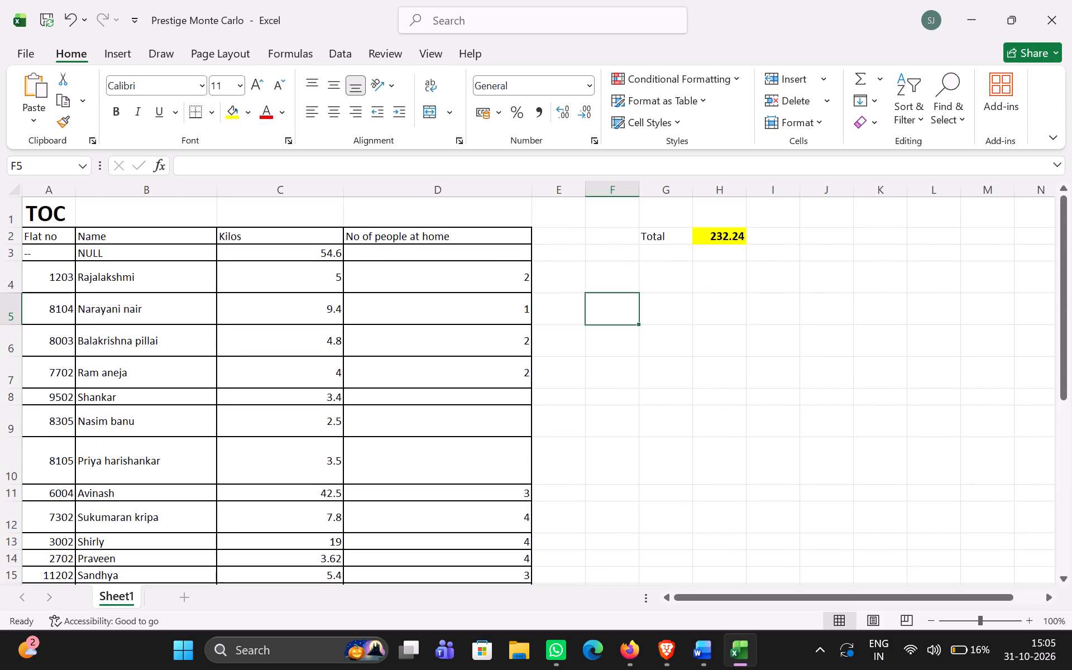
Save the edited Prestige Monte Carlo workbook under its existing name.
scroll(633, 319, "down", 3)
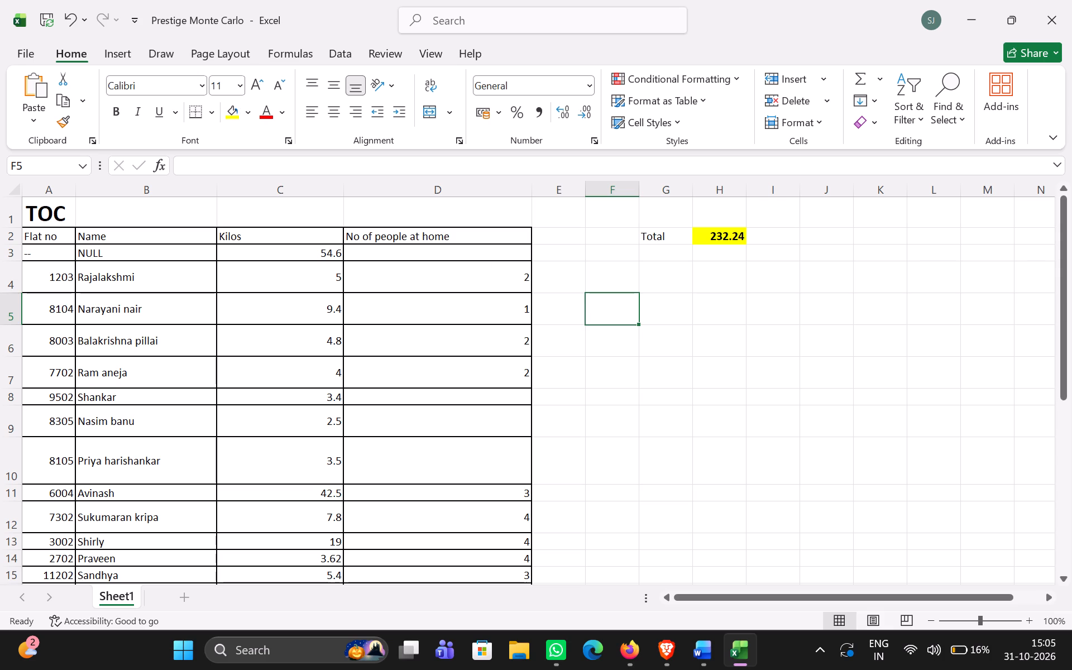
left_click(13, 51)
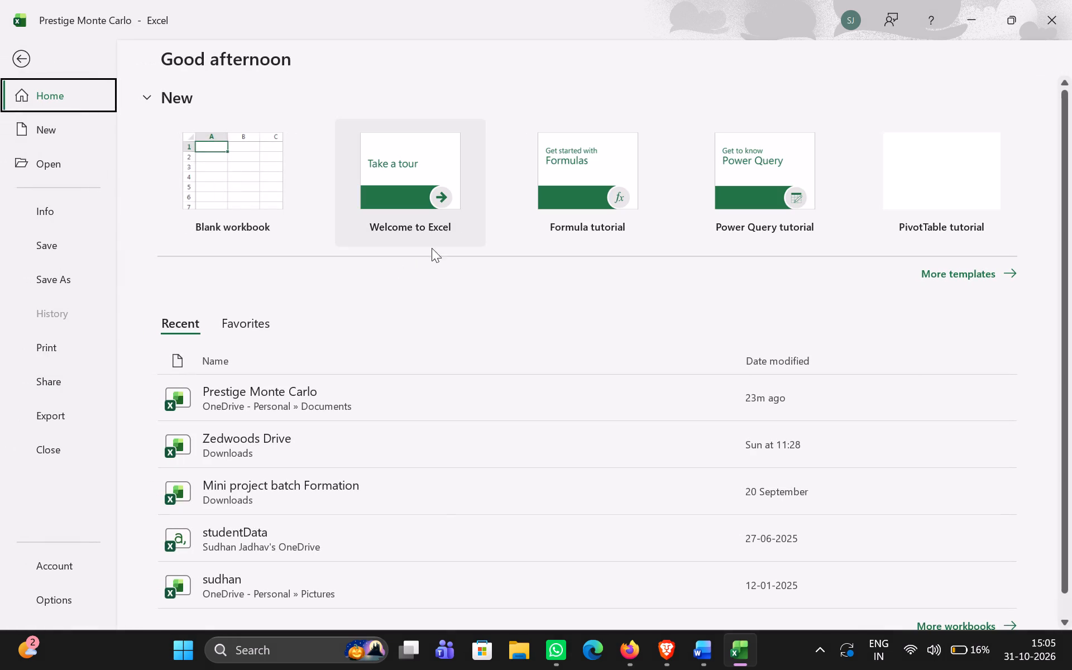
left_click(29, 54)
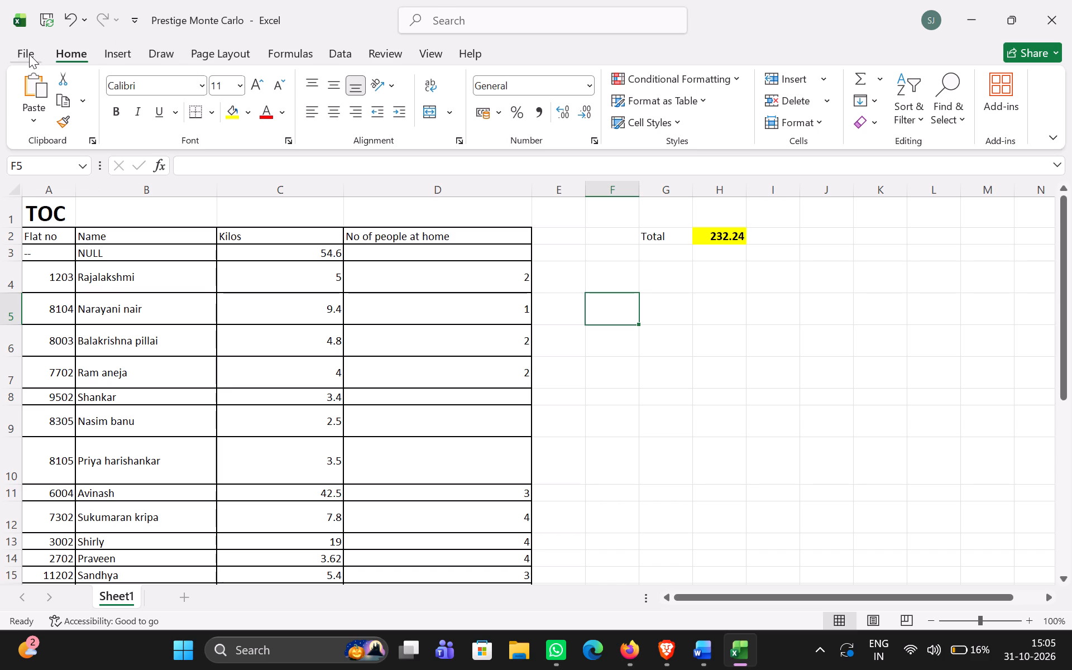
key("ctrl+s")
key("ctrl+s")
key("ctrl+s")
key("ctrl+s")
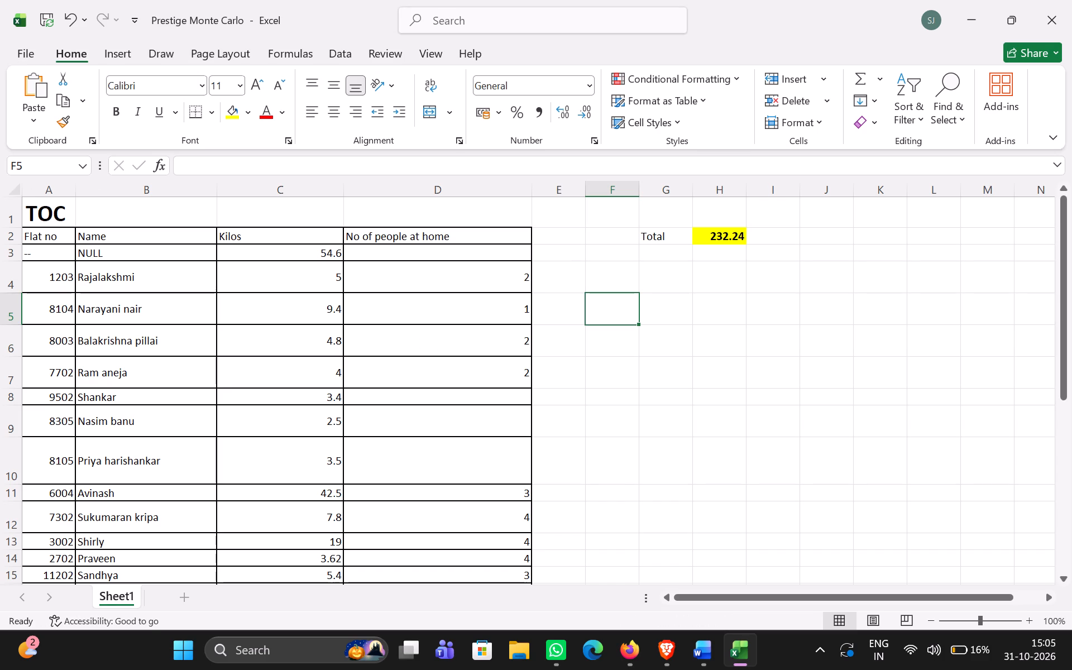
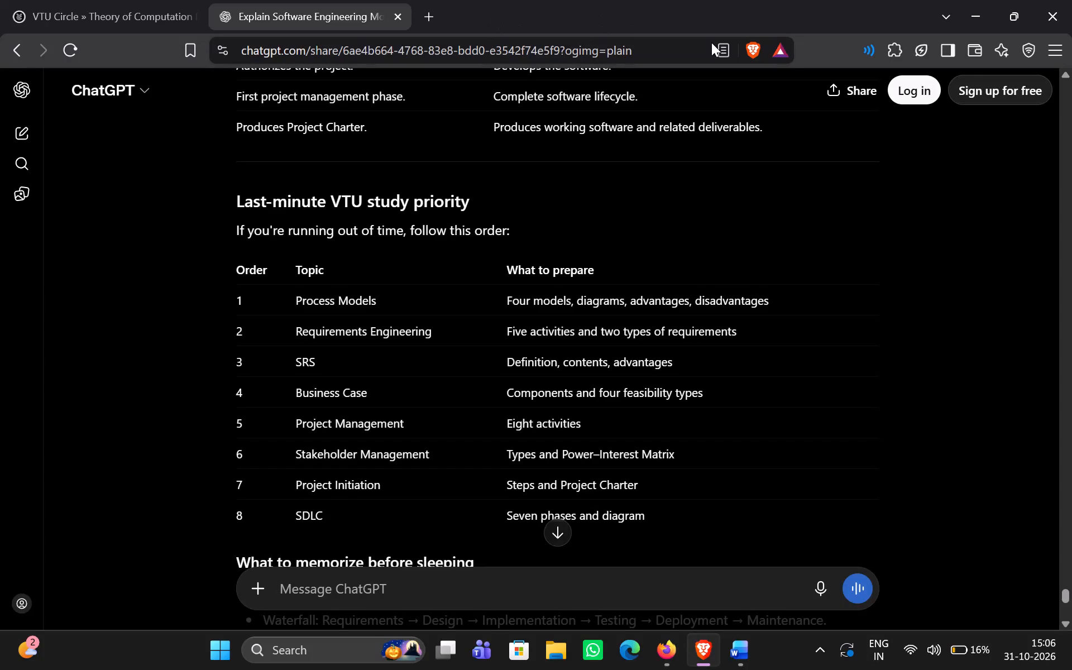
Clear the desktop by minimizing the Brave window and closing the TOC Word document and the Firefox PDF-to-Excel window.
left_click(983, 3)
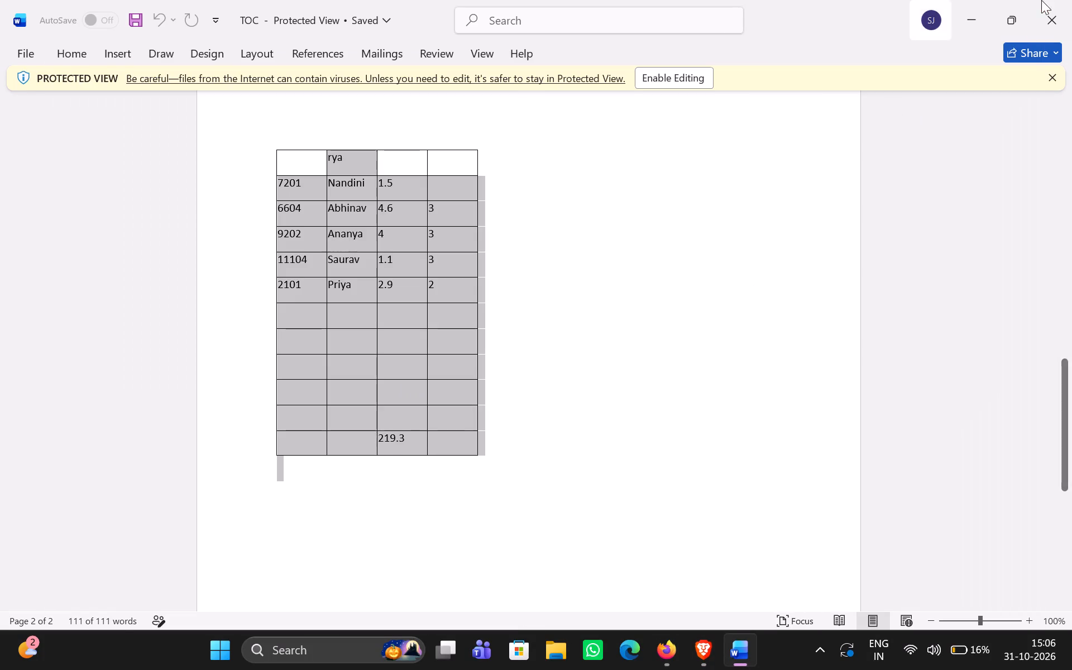
left_click(1041, 0)
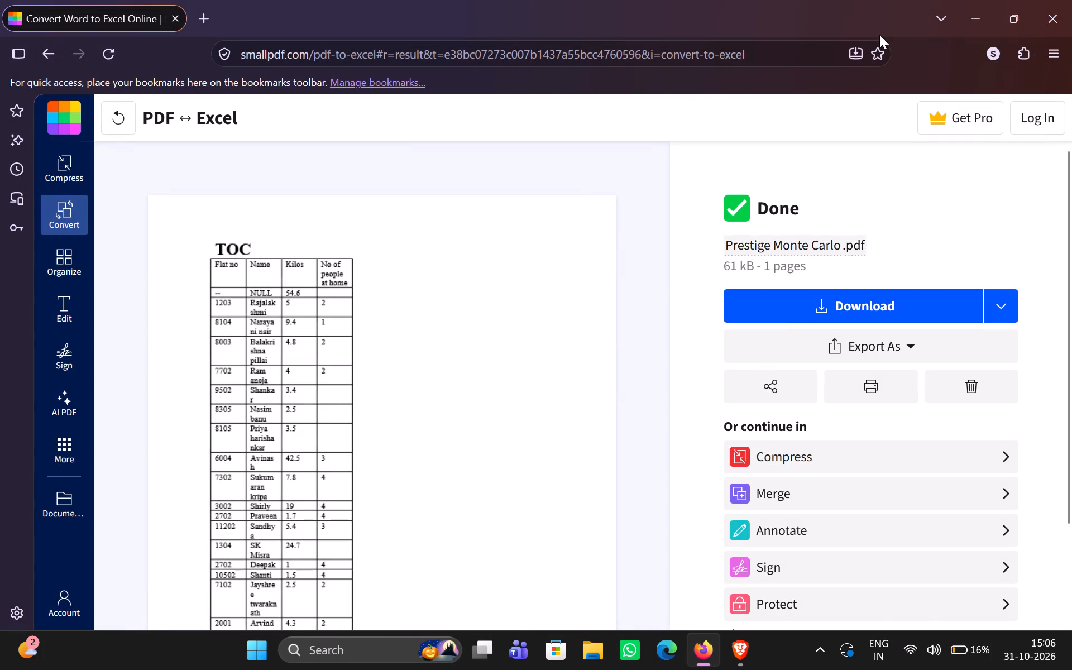
left_click(1033, 3)
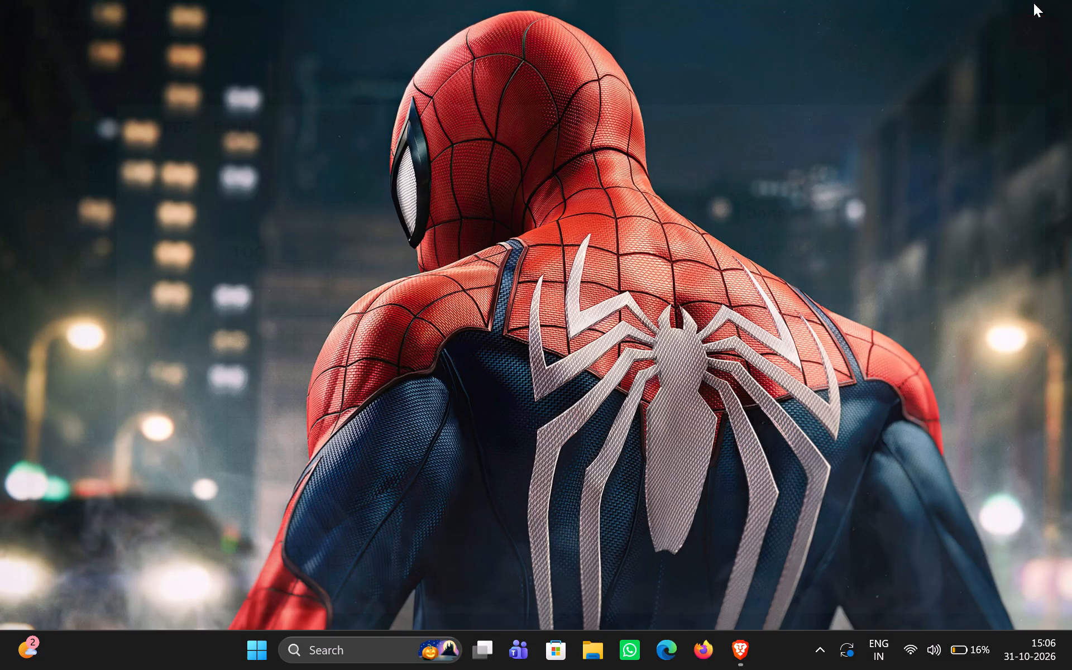
Shut down the computer.
left_click(260, 657)
left_click(642, 576)
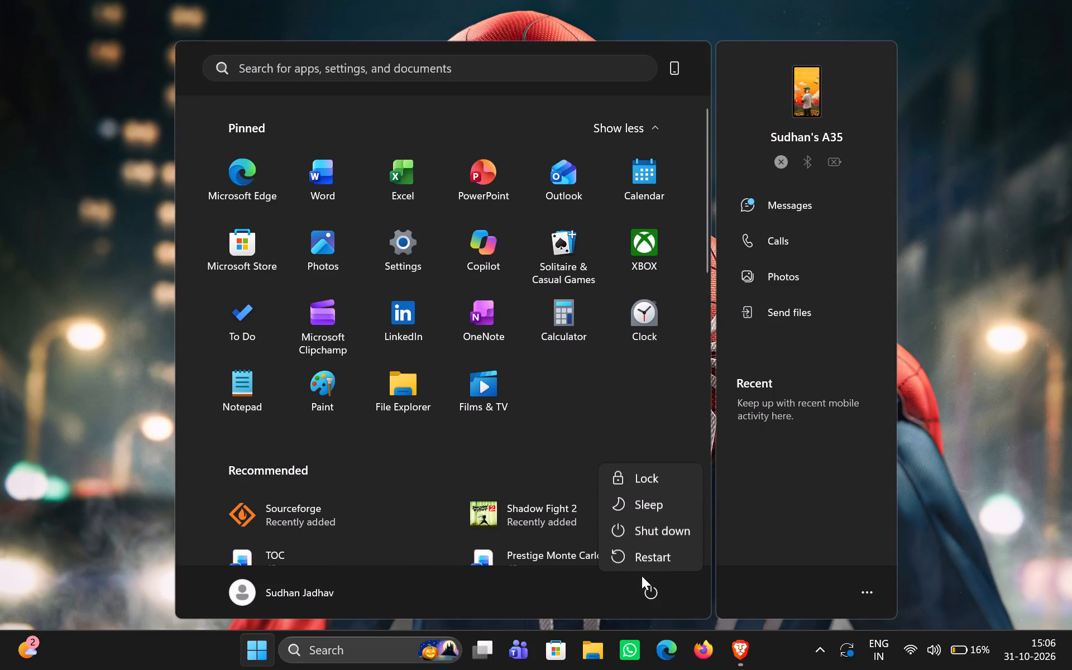
left_click(659, 538)
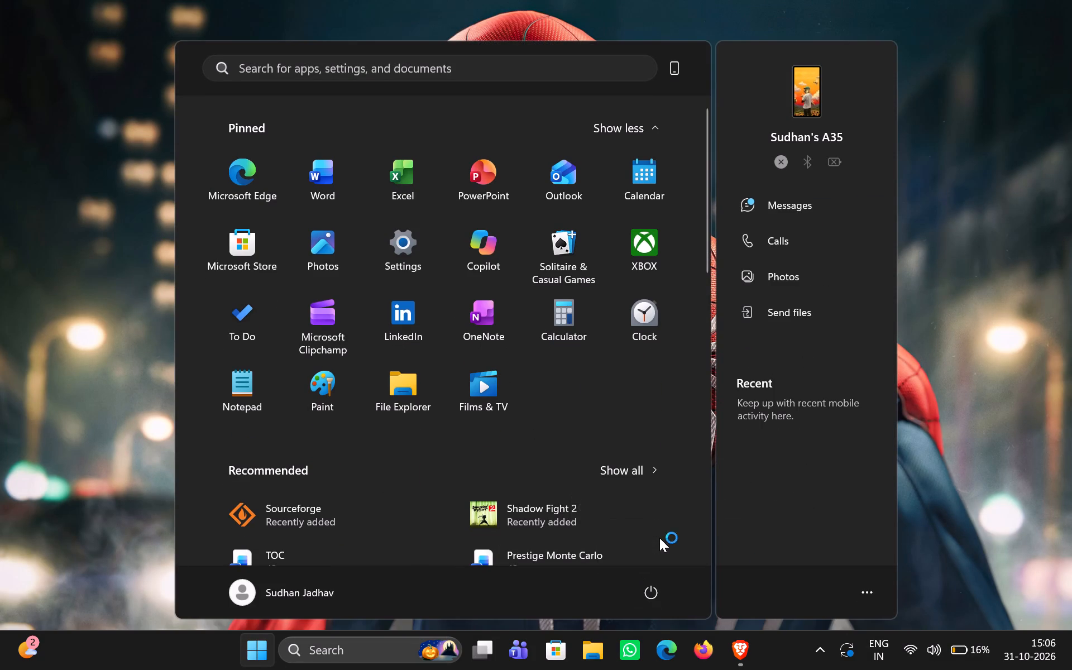